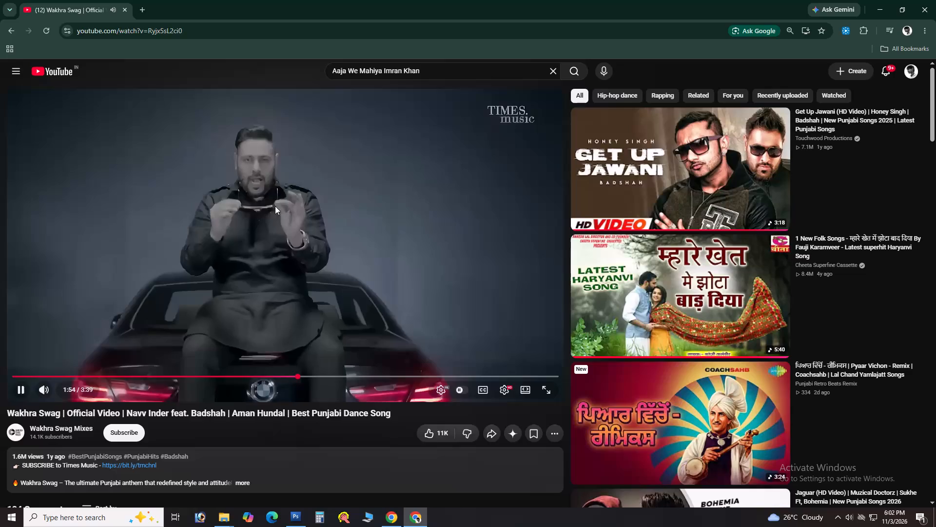
Search YouTube for "Aaja We Mahiya Imran Khan" and play the "Mix - Aaja We Mahiya" playlist.
left_click(449, 78)
key("Return")
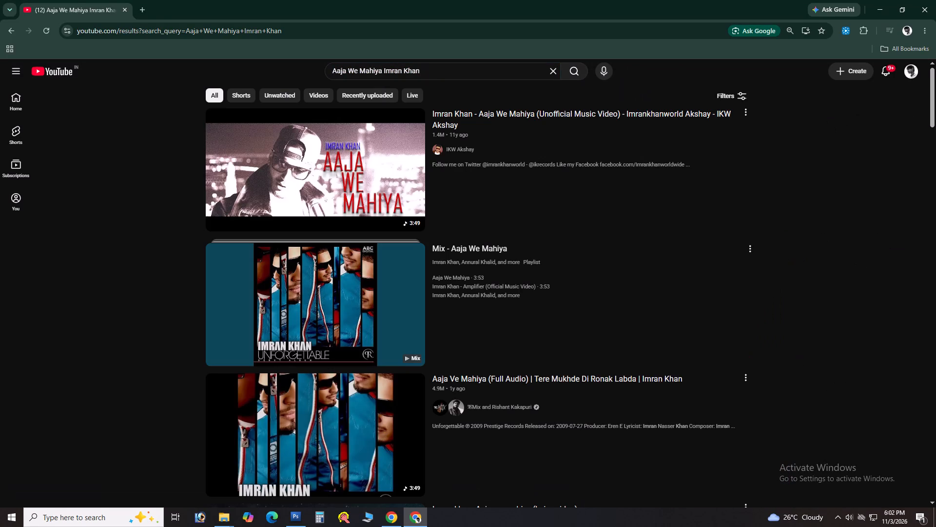
left_click(330, 323)
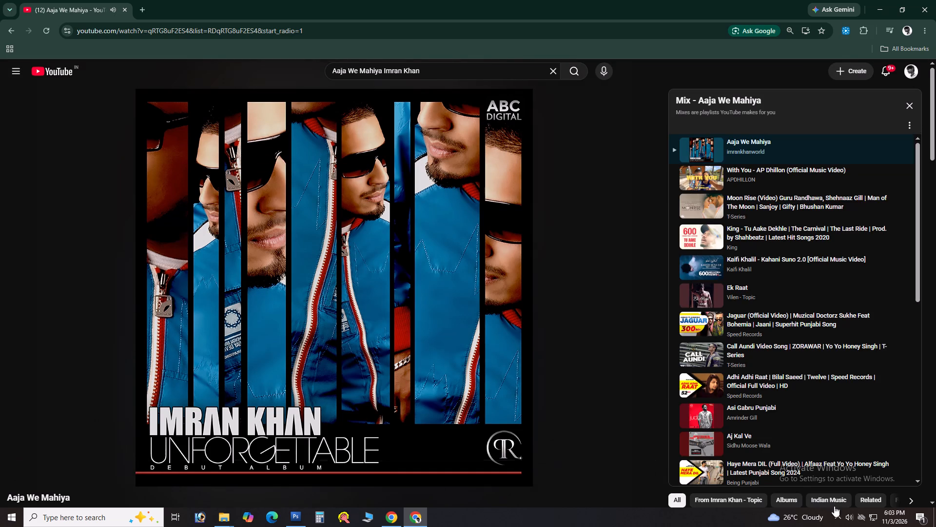
Raise the system speaker volume to 81.
left_click(849, 518)
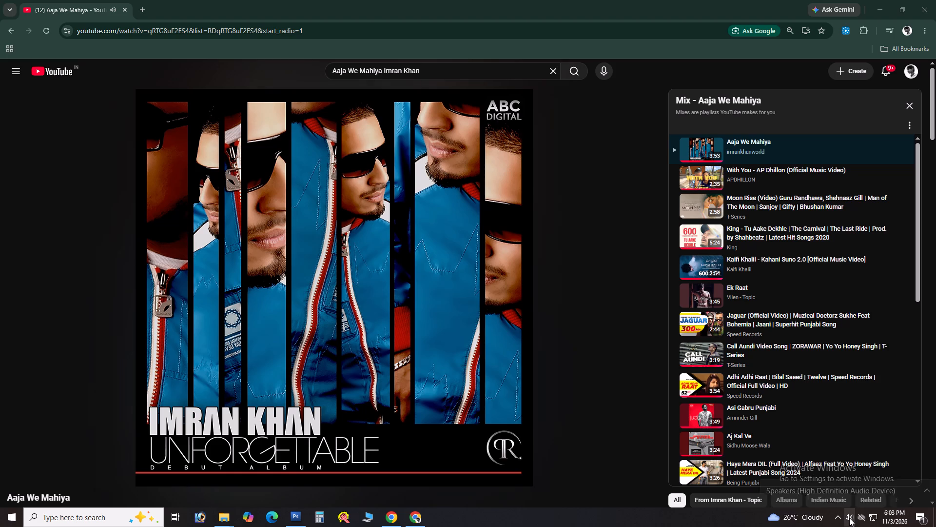
scroll(849, 518, "up", 6)
scroll(601, 473, "up", 2)
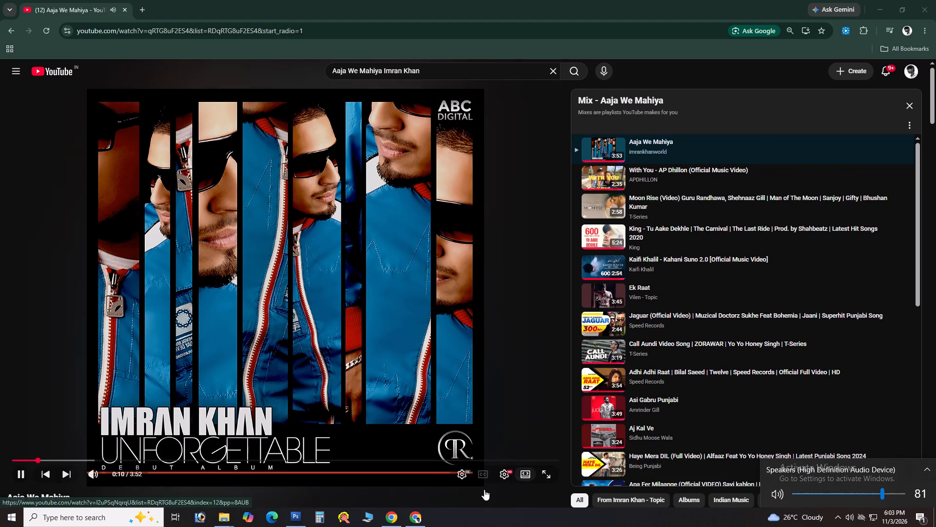
scroll(454, 492, "down", 1)
left_click(454, 491)
key("Tab")
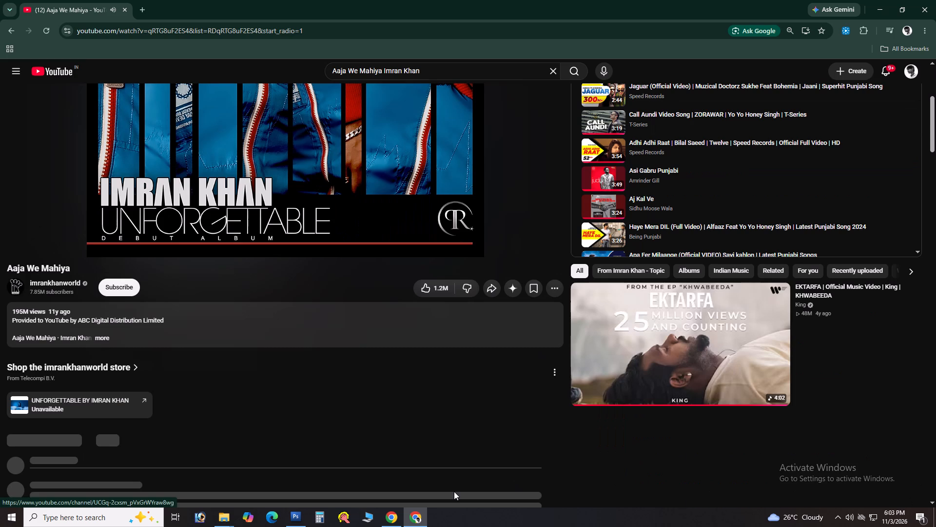
scroll(454, 491, "up", 7)
Switch to the File Explorer window of photo folder 01 and look over the Janeu Sanskar ceremony photos.
key("alt+Tab")
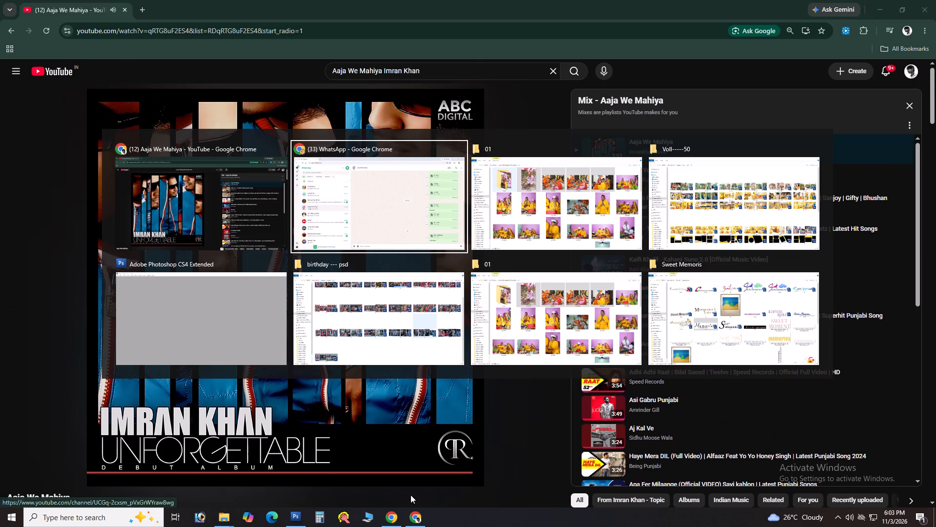
key("alt+Tab")
scroll(493, 338, "up", 3)
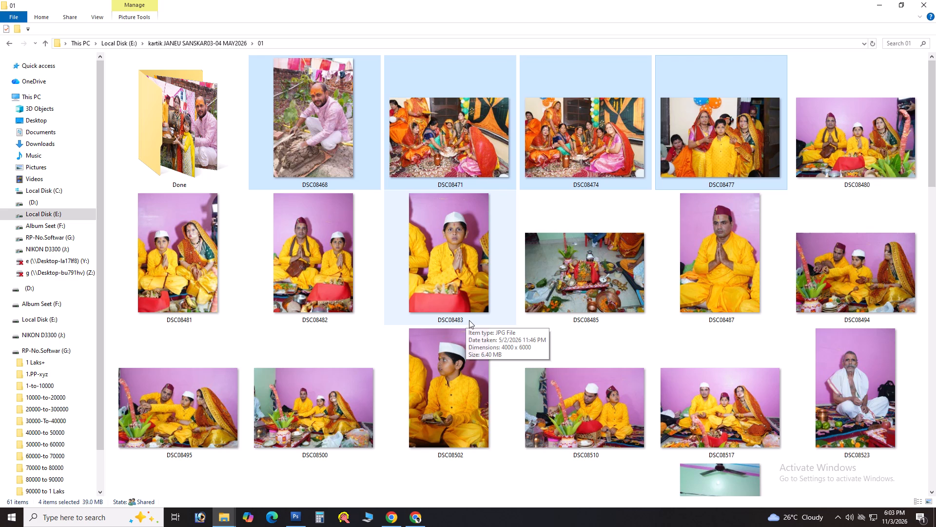
scroll(469, 320, "up", 4)
Switch to the Voll-----50 folder window and examine the PSD album layouts from 01+ (8) to 01+ (18) for a suitable design.
key("alt+Tab")
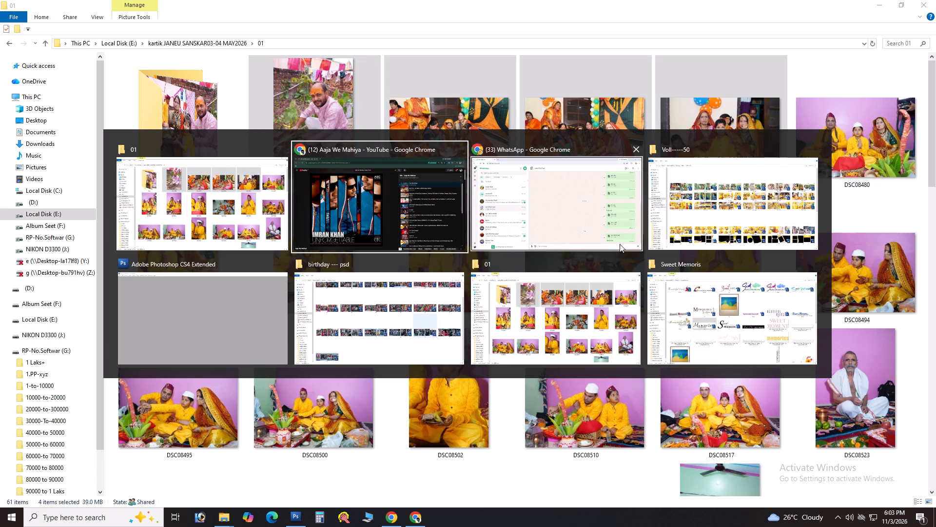
left_click(703, 244, "alt")
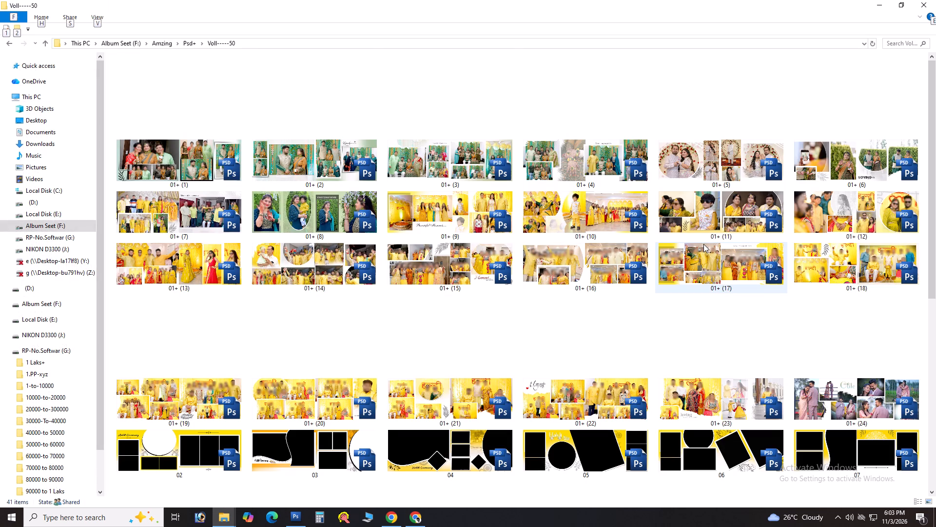
left_click(213, 263)
left_click_drag(213, 263, 219, 271)
left_click_drag(277, 265, 273, 269)
left_click_drag(438, 269, 417, 270)
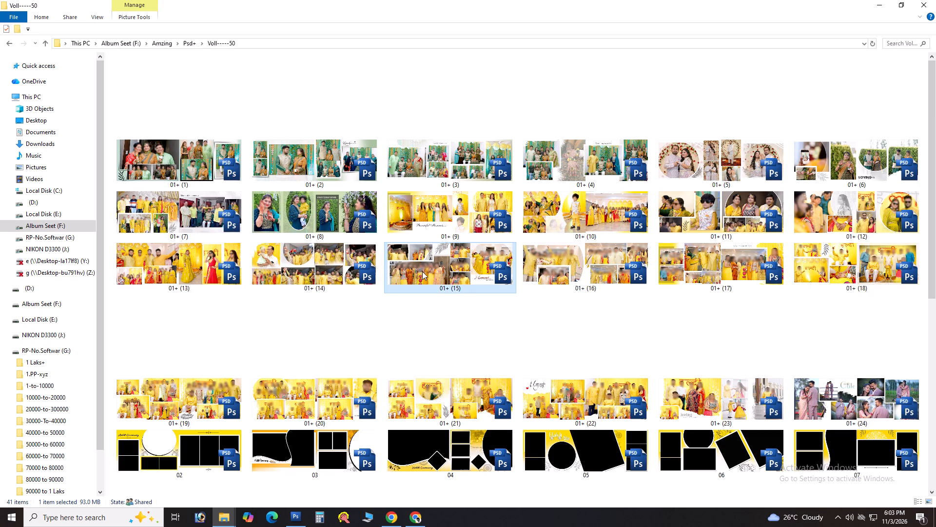
left_click(544, 275)
left_click_drag(788, 276, 746, 273)
left_click_drag(718, 268, 729, 270)
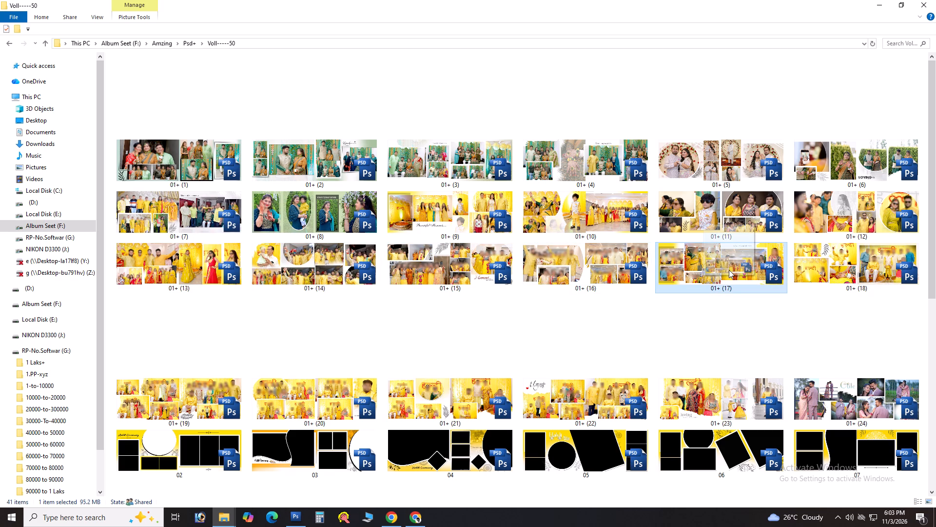
left_click_drag(818, 270, 794, 267)
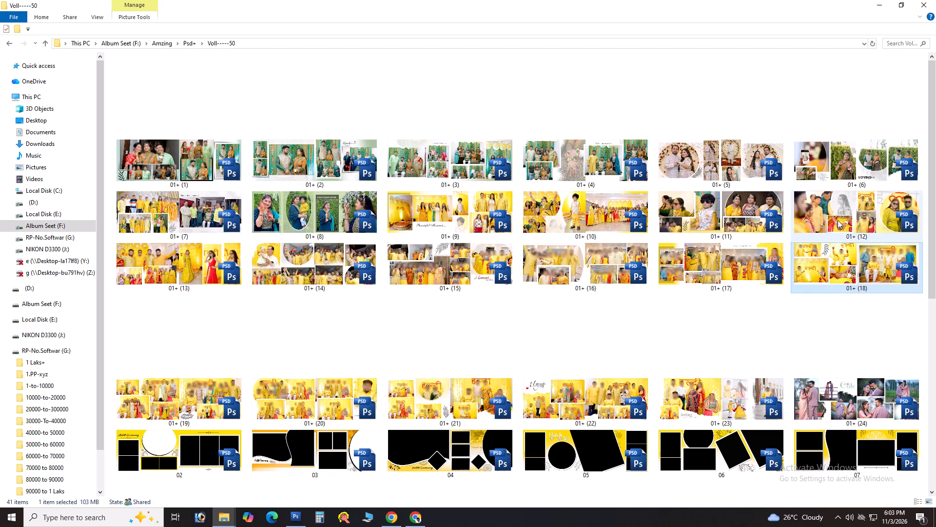
left_click_drag(838, 220, 824, 222)
left_click_drag(762, 223, 749, 226)
left_click(601, 224)
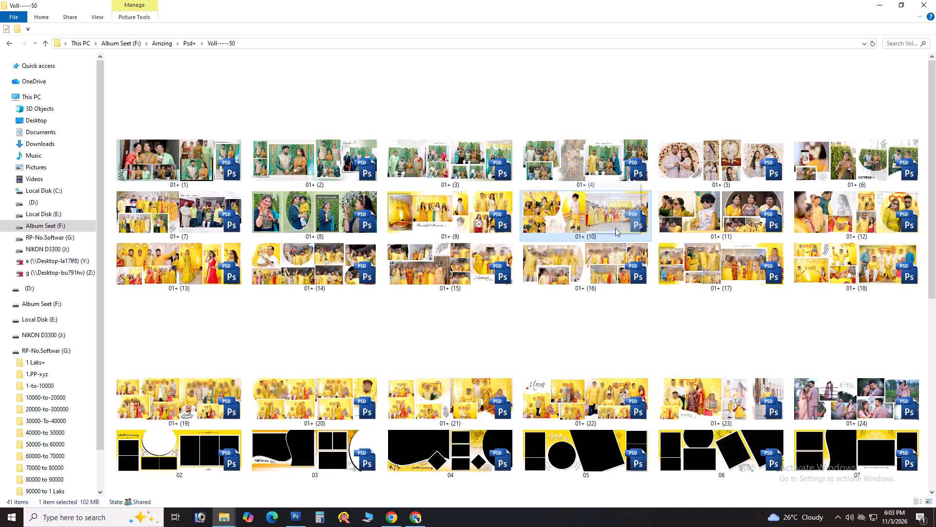
left_click_drag(449, 227, 460, 227)
left_click_drag(344, 222, 337, 221)
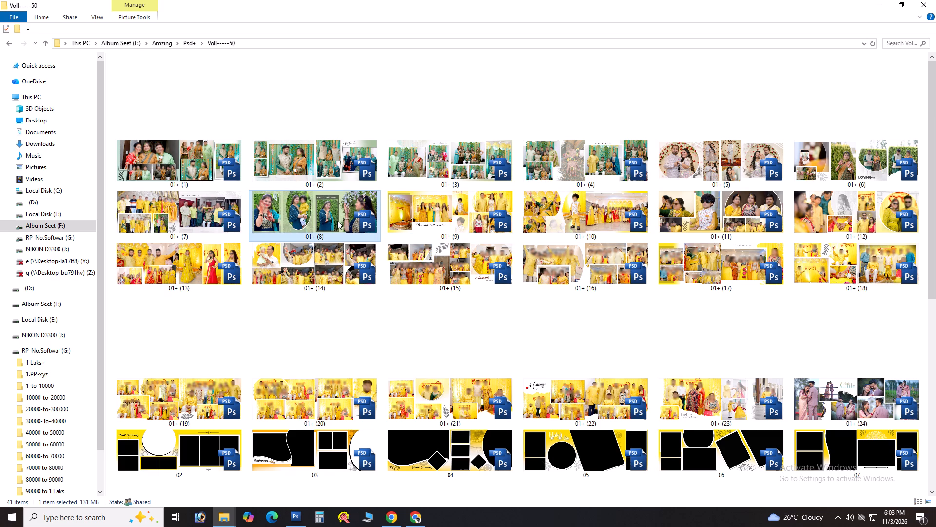
Look through the rest of the Voll-----50 album designs, including the blank PSD templates 02 to 19.
scroll(375, 231, "down", 11)
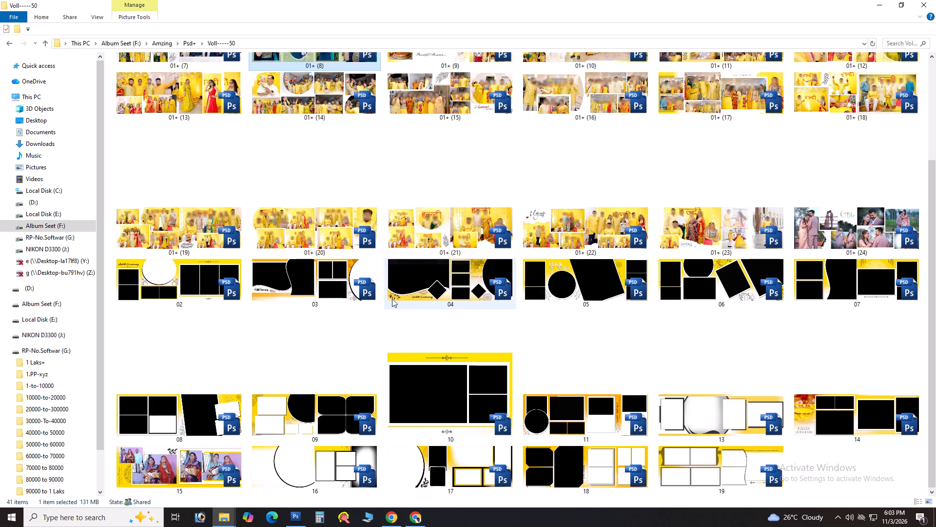
scroll(383, 295, "down", 3)
left_click(383, 295)
scroll(383, 295, "up", 1)
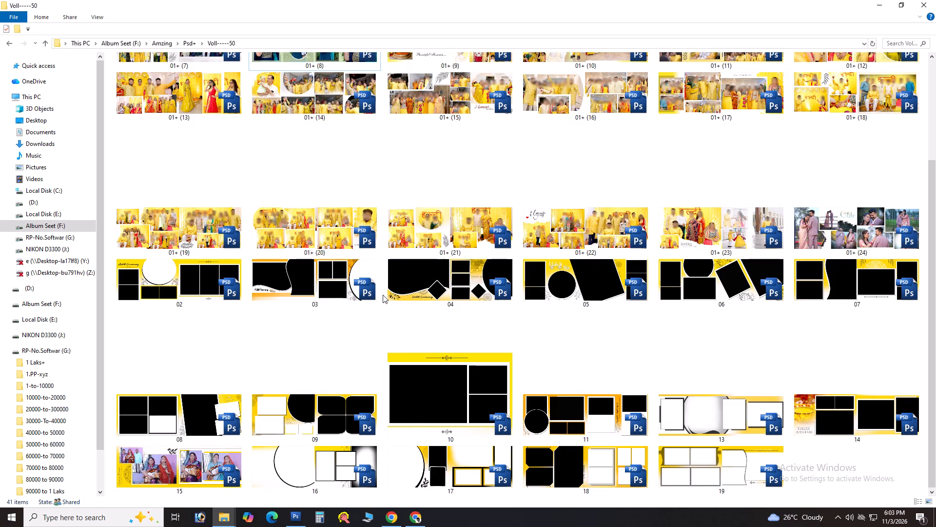
scroll(383, 295, "up", 4)
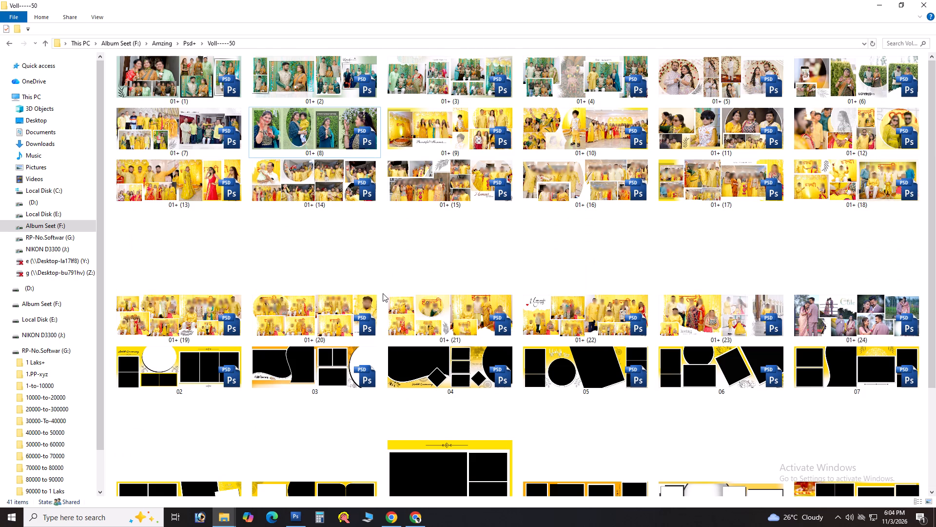
scroll(383, 293, "up", 6)
Switch to photo folder 01 and compare photos DSC08471 and DSC08474 at full size in the photo viewer.
key("alt+Tab")
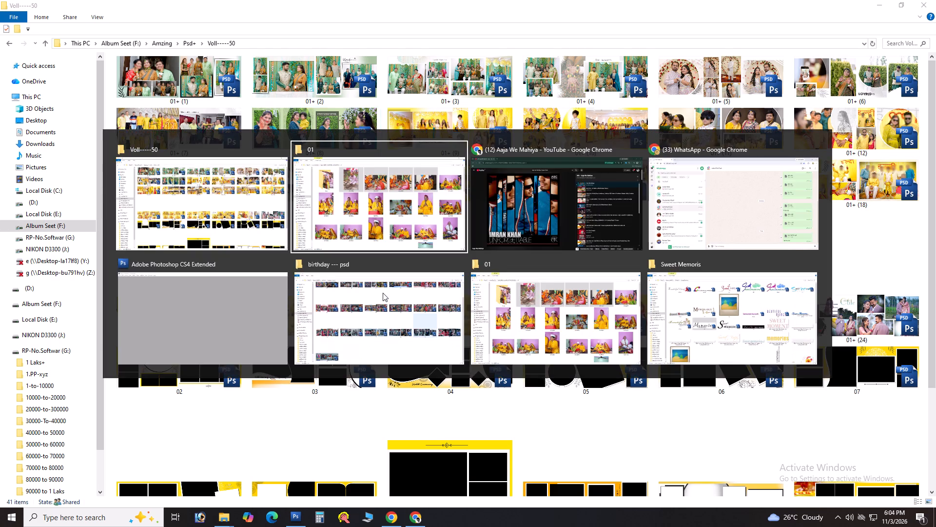
scroll(383, 293, "up", 5)
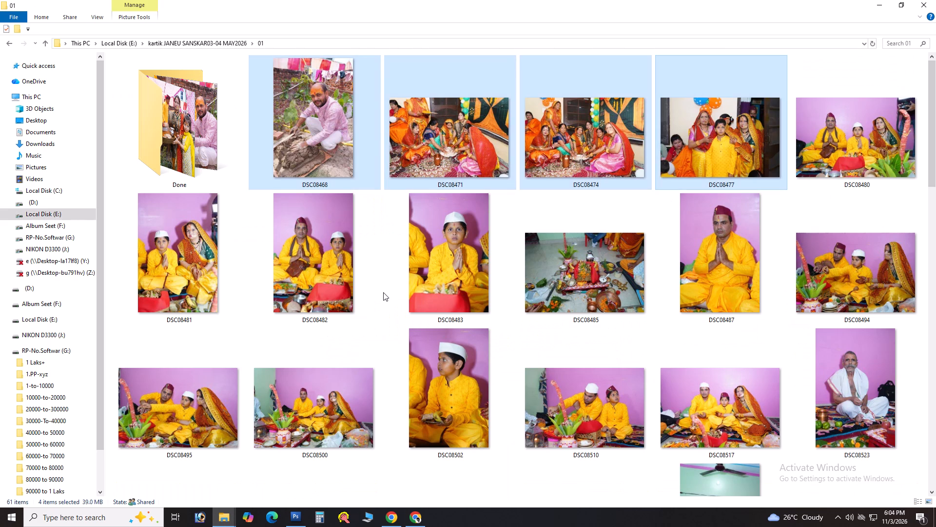
left_click(439, 136)
key("Return")
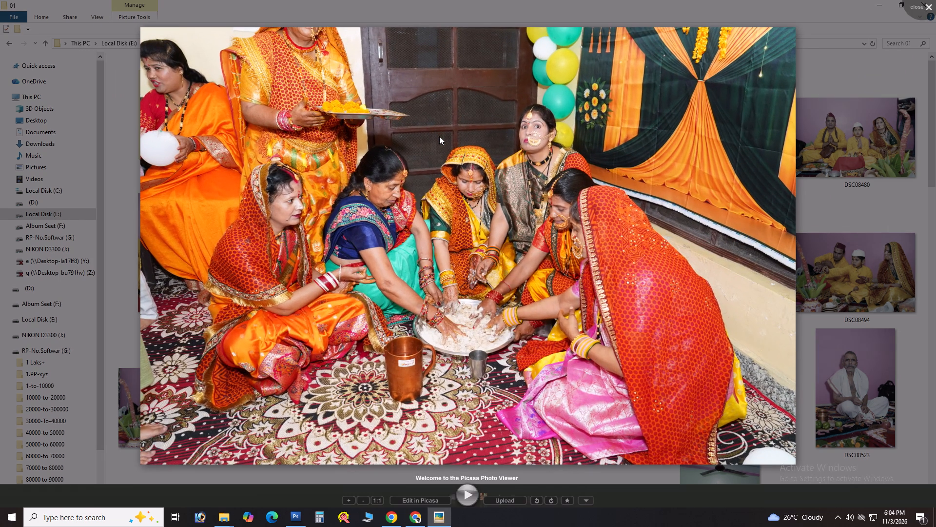
key("Right")
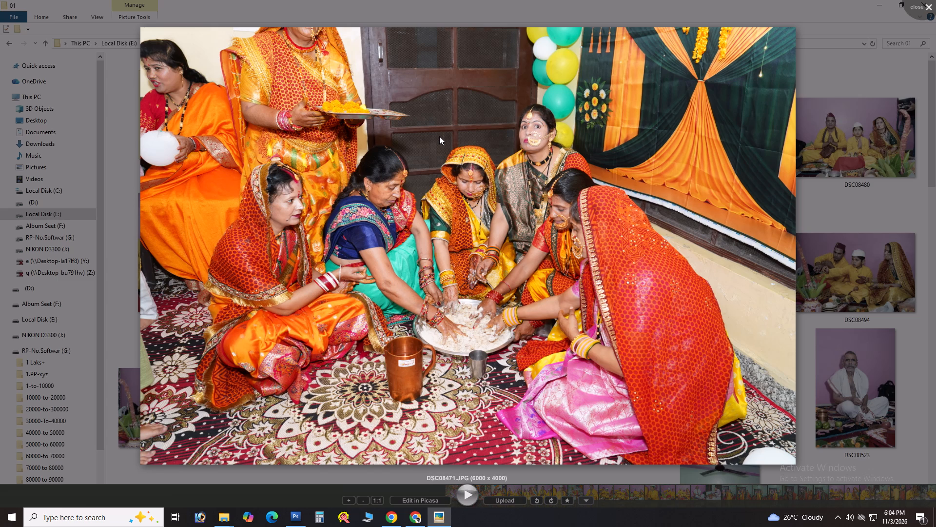
key("Left")
key("Right")
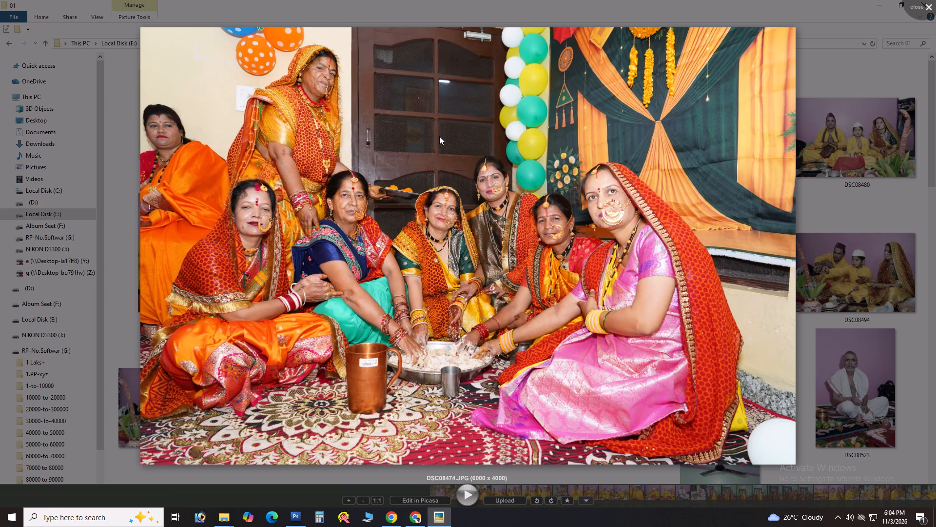
key("Left")
key("Right")
key("Left")
key("Right")
key("Left")
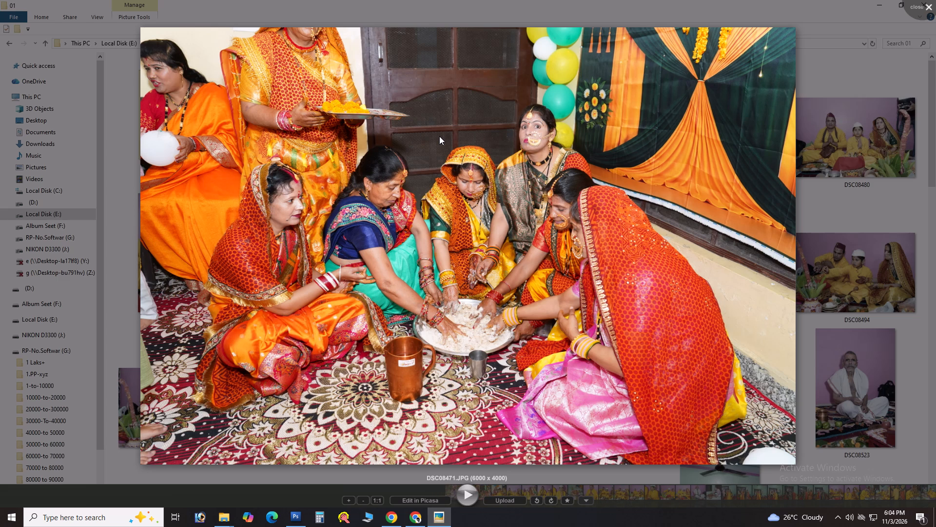
key("Right")
key("Left")
key("Right")
key("Left")
key("Right")
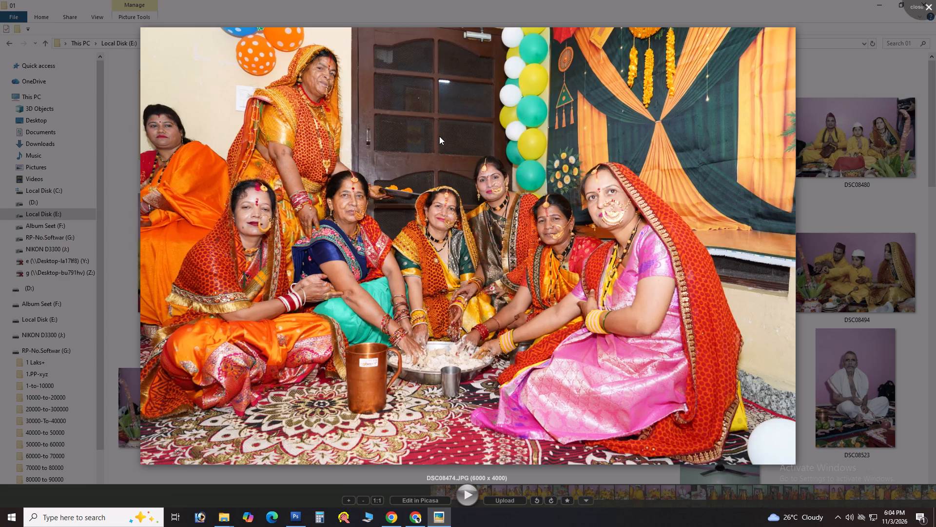
left_click(935, 0)
Move photo DSC08471 into the Done folder.
left_click_drag(437, 121, 180, 162)
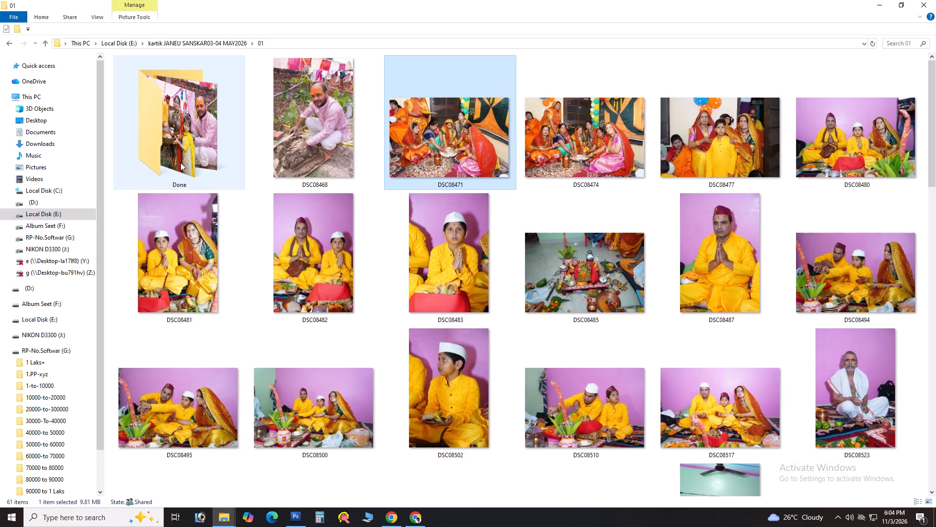
Select the photos DSC08468, DSC08474 and DSC08477 together in folder 01.
left_click(334, 137)
left_click(550, 149, "shift")
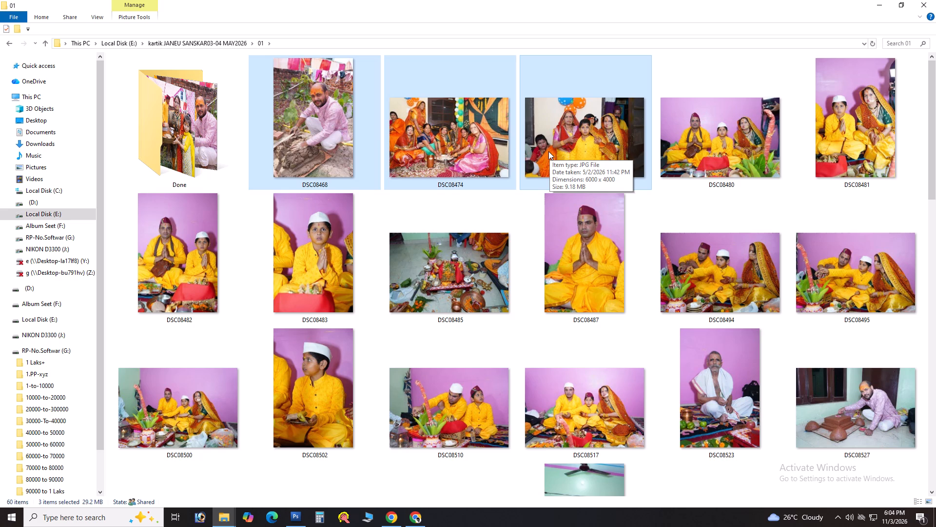
Examine the PSD layouts in the Voll-----50 folder and in the birthday --- psd folder for a matching album page.
key("alt+Tab")
left_click(433, 211, "alt")
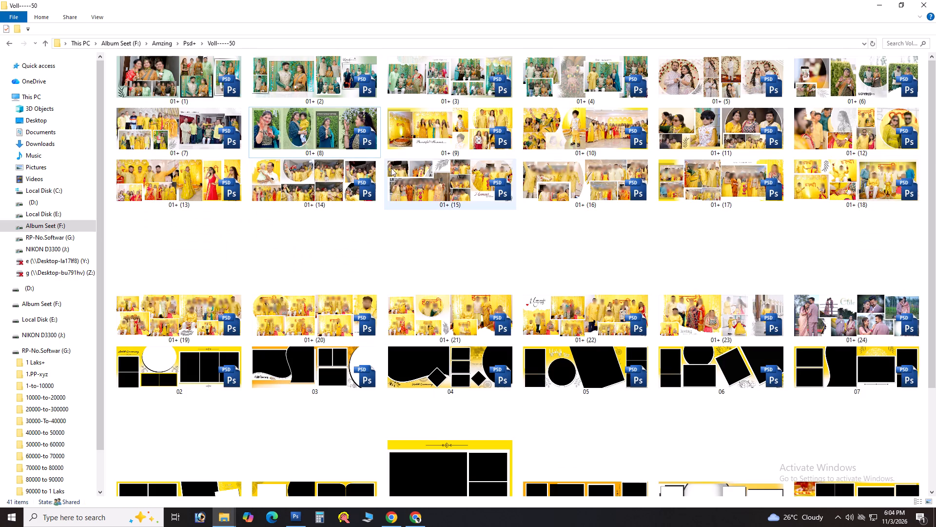
left_click(382, 152)
left_click(238, 87)
left_click_drag(216, 89, 277, 109)
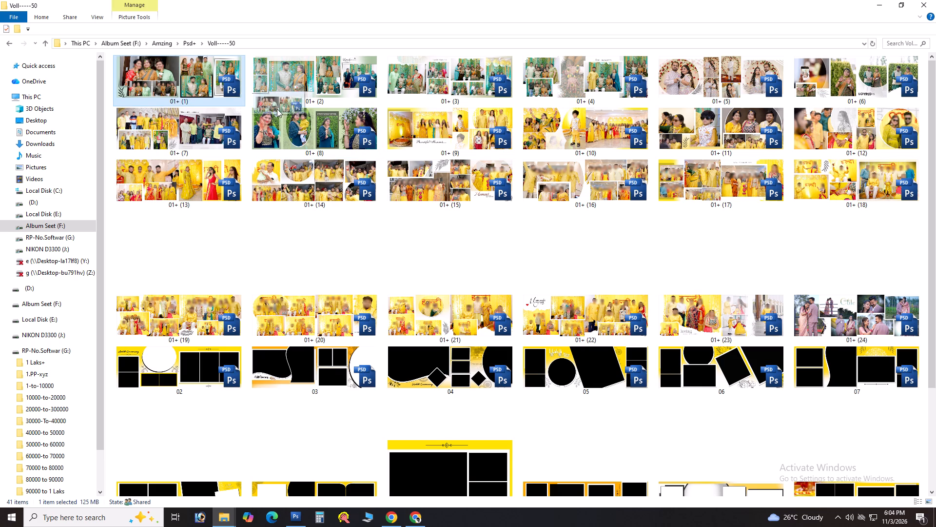
left_click_drag(277, 109, 238, 97)
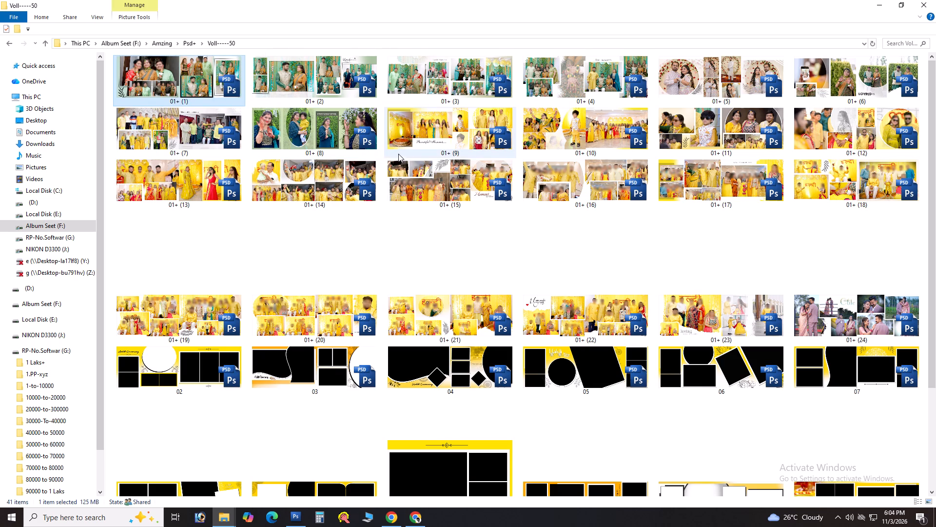
key("alt+Tab")
key("alt+Tab")
left_click(400, 332, "alt")
scroll(468, 388, "down", 2)
left_click(468, 417)
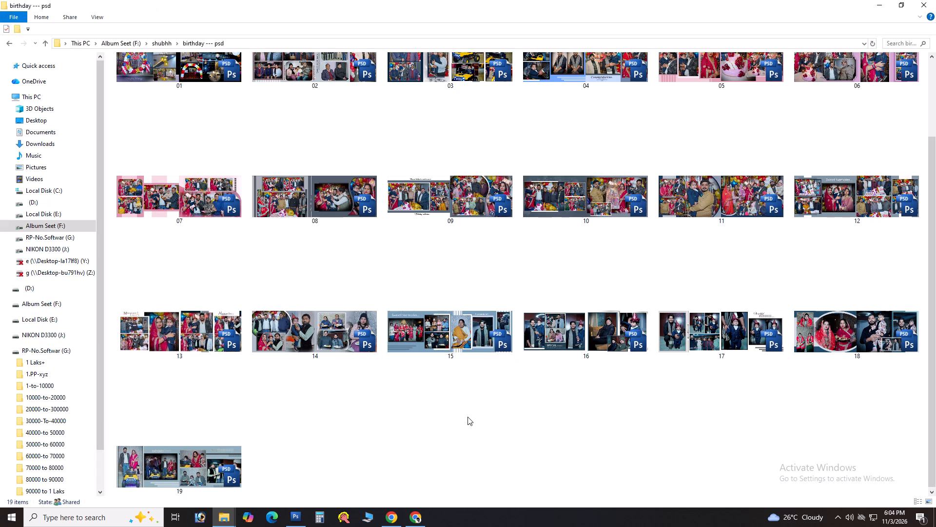
scroll(468, 413, "down", 6)
left_click(468, 413)
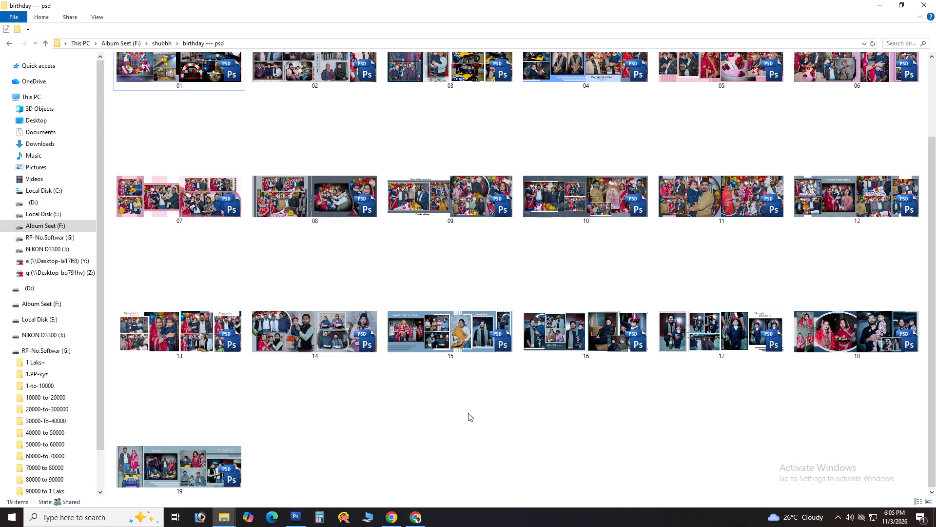
Open layout 14 from the birthday --- psd folder in Adobe Photoshop.
key("alt+Tab")
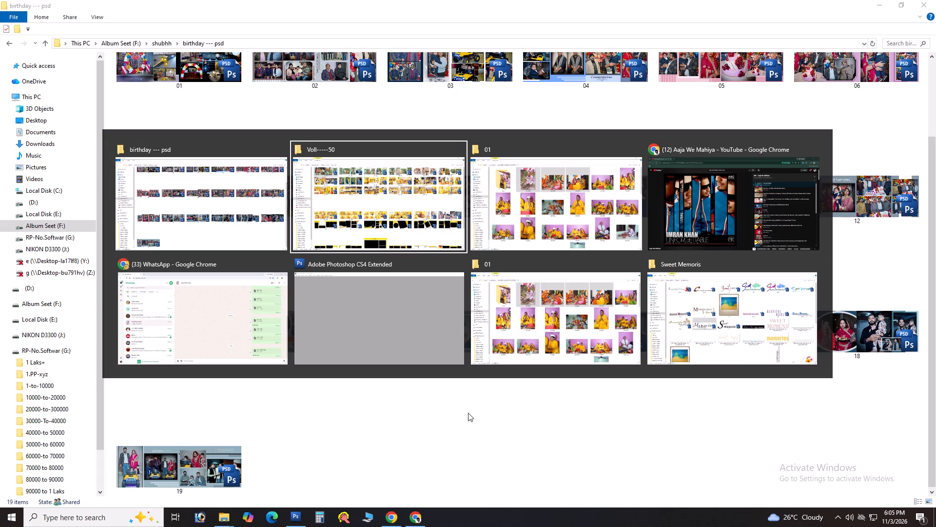
key("alt+Tab")
key("alt+Tab")
left_click(343, 354)
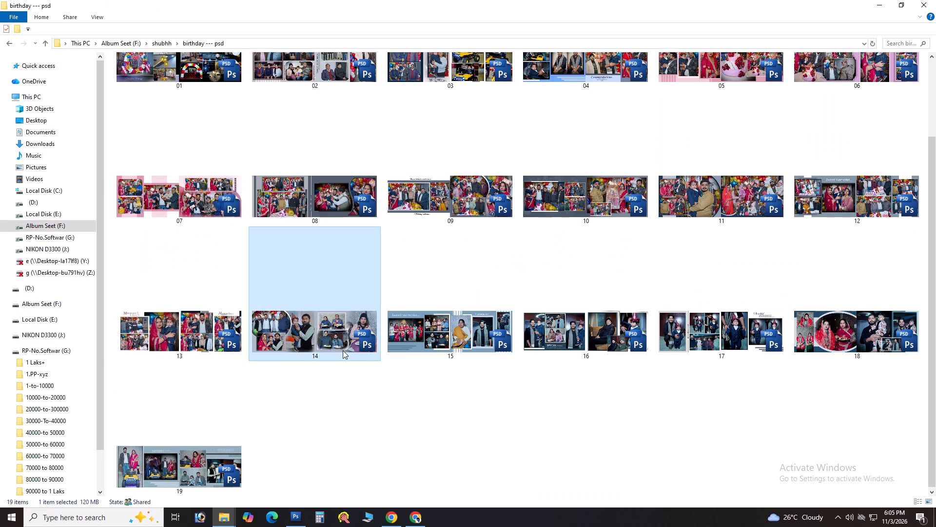
left_click_drag(311, 335, 390, 318)
key("alt+Tab")
key("alt+Tab")
key("alt+Tab")
key("alt+Tab")
key("alt+Tab")
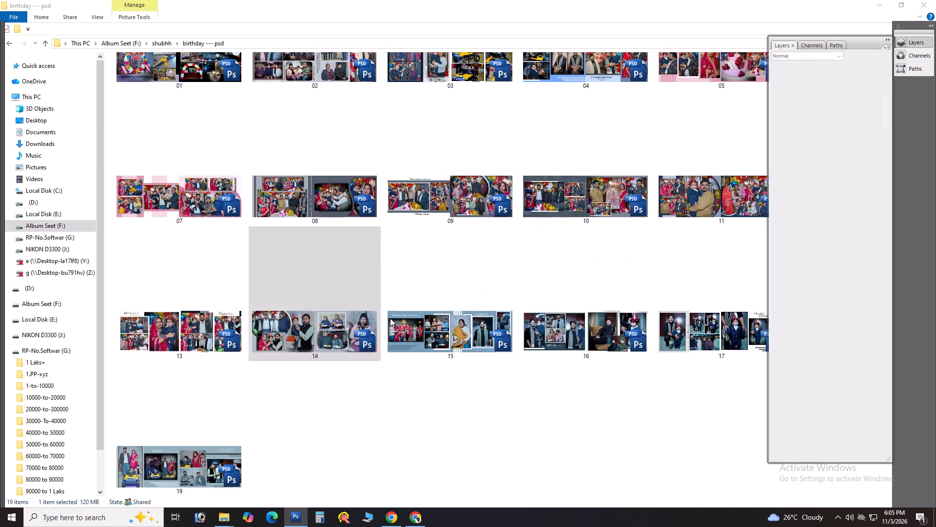
key("Tab")
key("Tab")
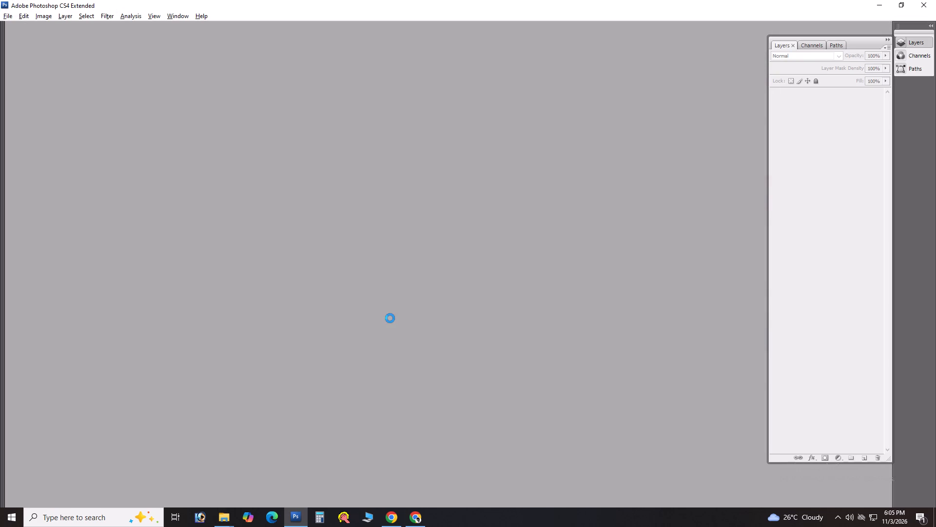
Switch to the YouTube window in Chrome and toggle playback of the Aaja We Mahiya song.
key("alt+Tab")
key("alt+Tab")
key("alt+Tab")
key("alt+Tab")
key("space")
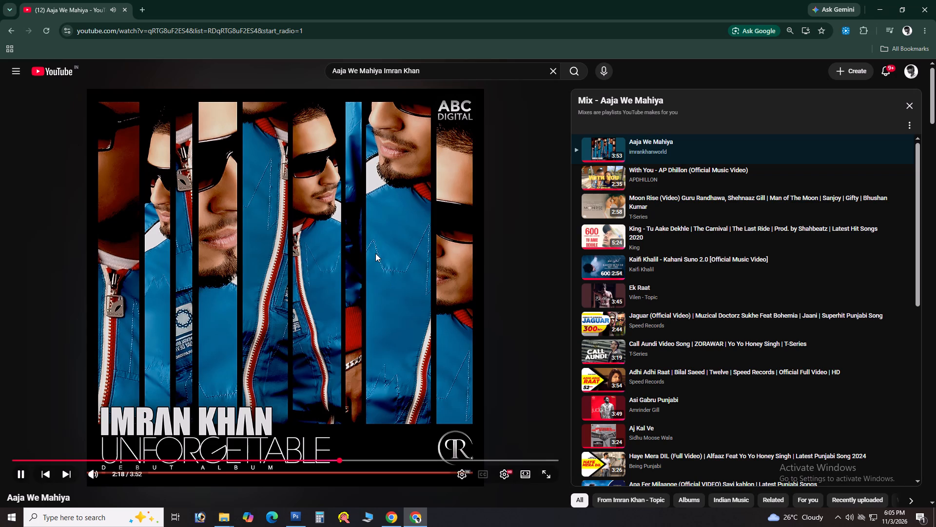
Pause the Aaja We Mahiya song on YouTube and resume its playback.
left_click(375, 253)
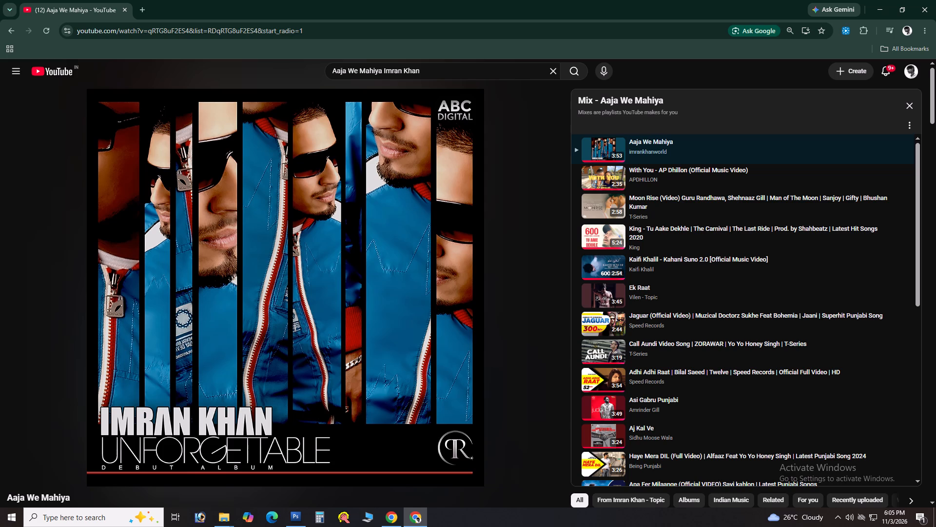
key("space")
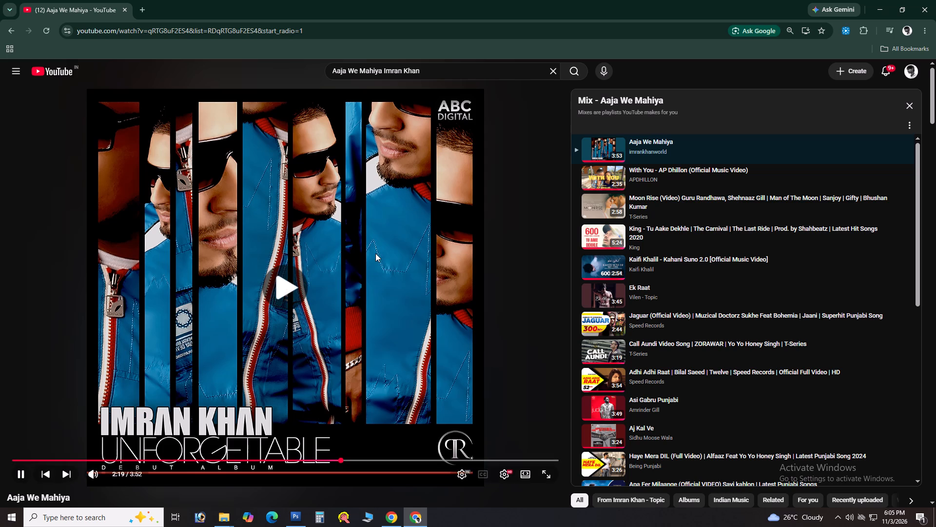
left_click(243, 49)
Switch to Photoshop and delete the photos of the man holding the child, the seated couple and the two men from layout 14.
key("alt+Tab")
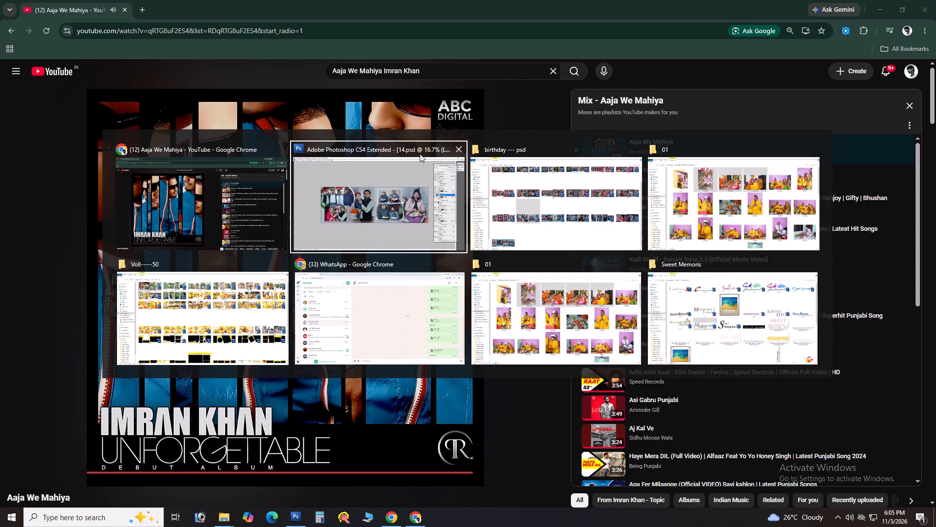
left_click(420, 181)
right_click(416, 229)
left_click(448, 240)
key("Delete")
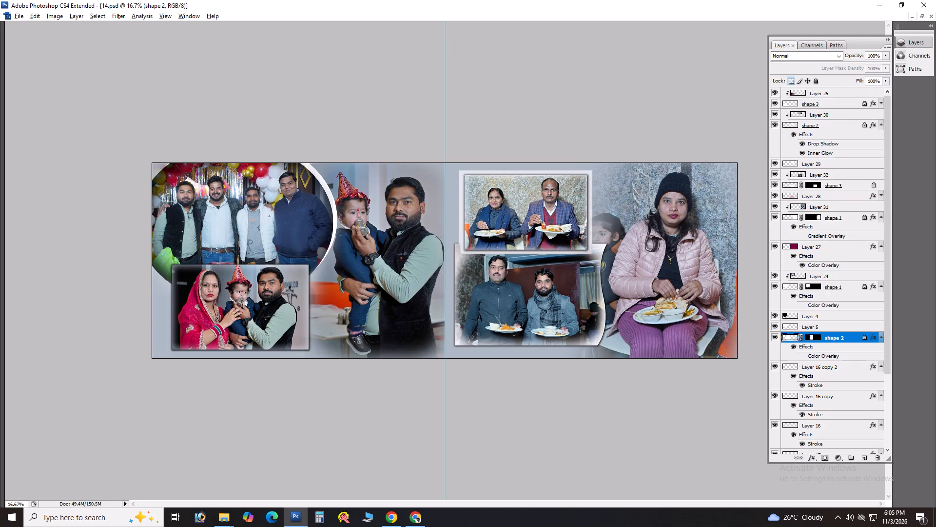
right_click(533, 227)
left_click(565, 232)
key("Delete")
right_click(537, 302)
left_click(568, 310)
right_click(566, 310)
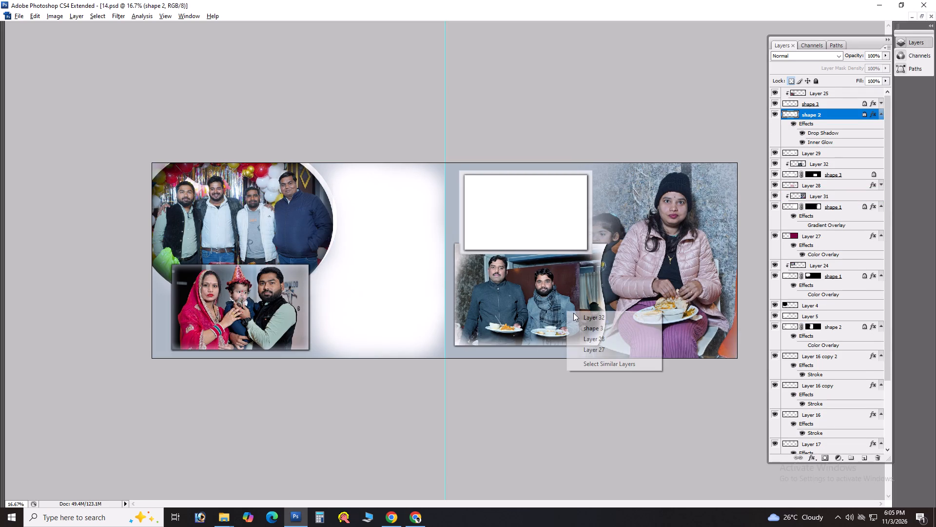
left_click(573, 313)
key("Delete")
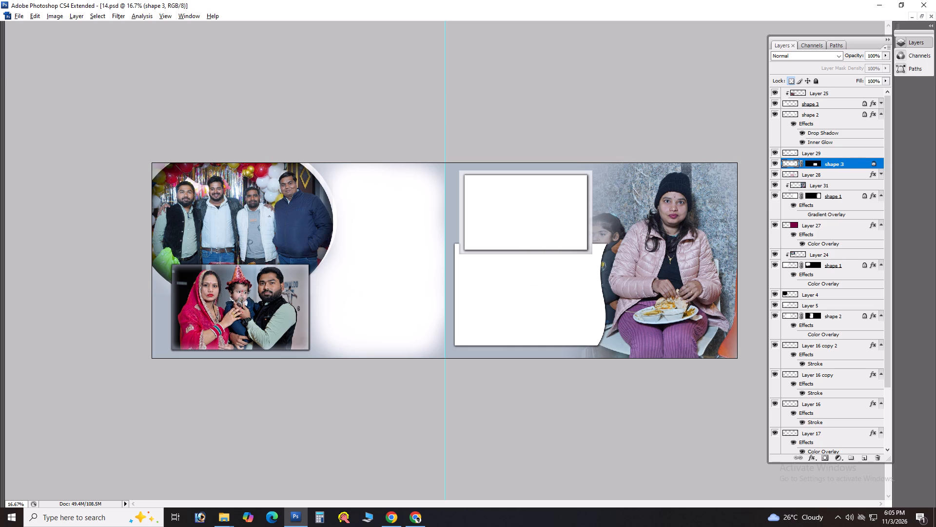
Delete all remaining layers of the spread's right page together, including its frames, background and the seated woman's photo.
left_click_drag(526, 139, 676, 365, "ctrl+alt")
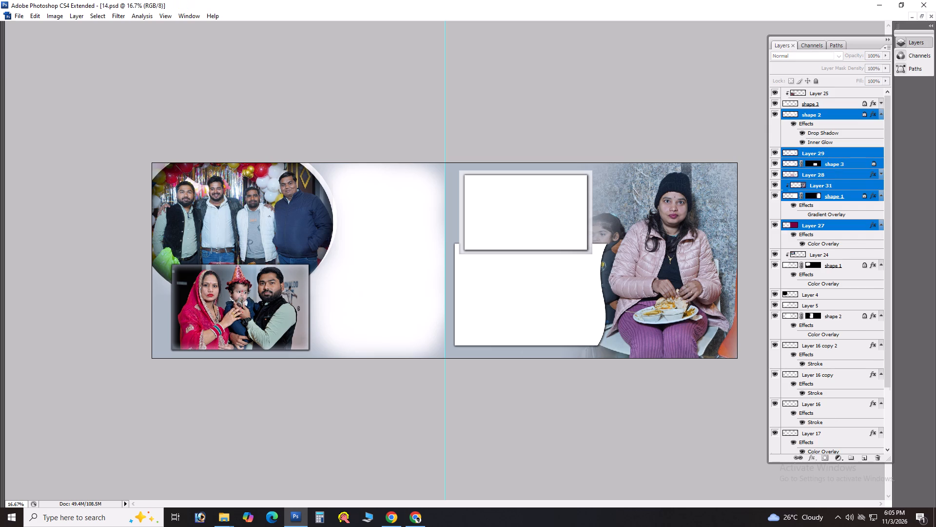
scroll(809, 356, "down", 13)
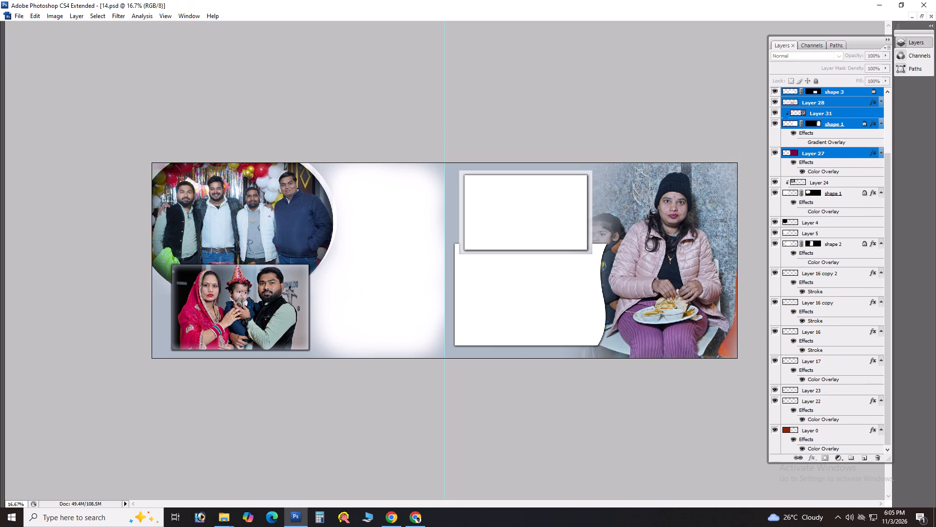
key("Delete")
Delete the group photo from the left page's oval frame and the family photo from its rectangular frame.
right_click(410, 232)
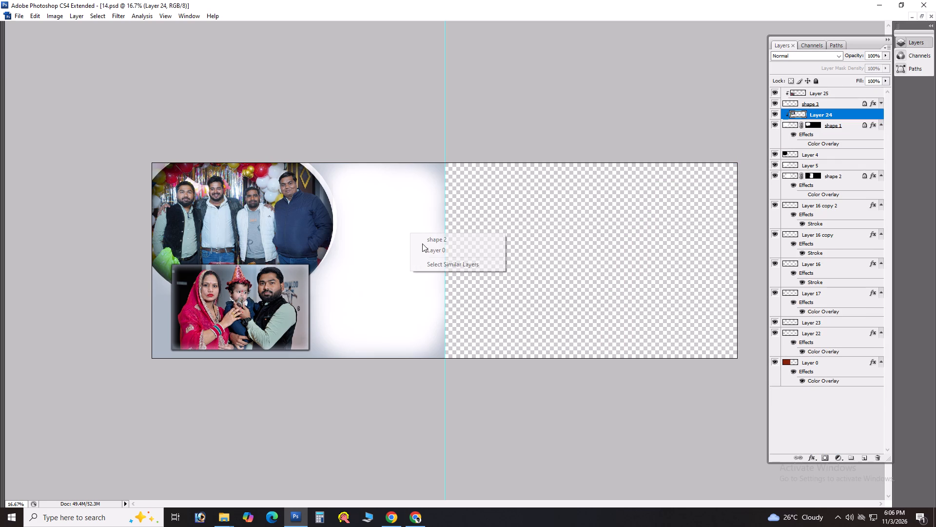
right_click_drag(306, 230, 301, 230)
right_click(301, 230)
left_click(311, 232)
key("Delete")
right_click(258, 282)
left_click(263, 284)
key("Delete")
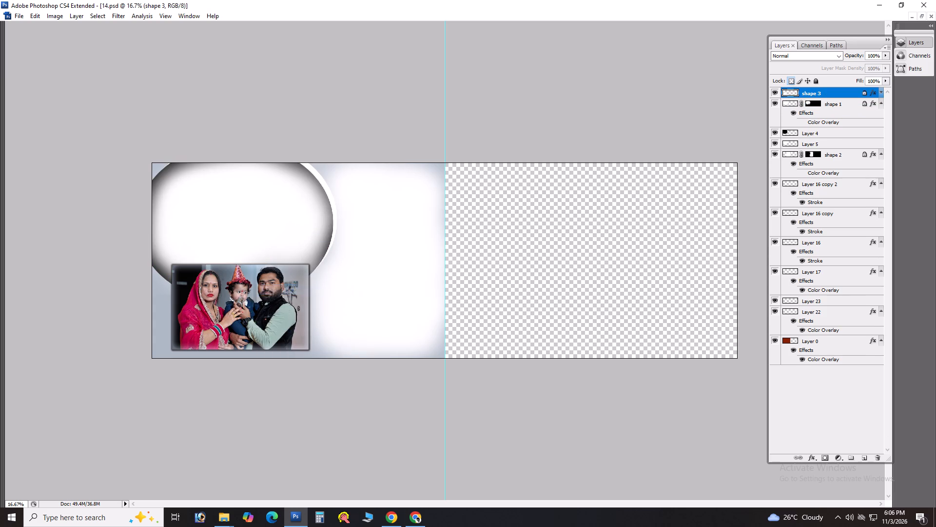
Stretch the Layer 0 background with Free Transform so it covers both pages of the spread.
right_click(165, 304)
left_click(174, 307)
key("ctrl+t")
left_click_drag(448, 163, 454, 162, "alt+shift")
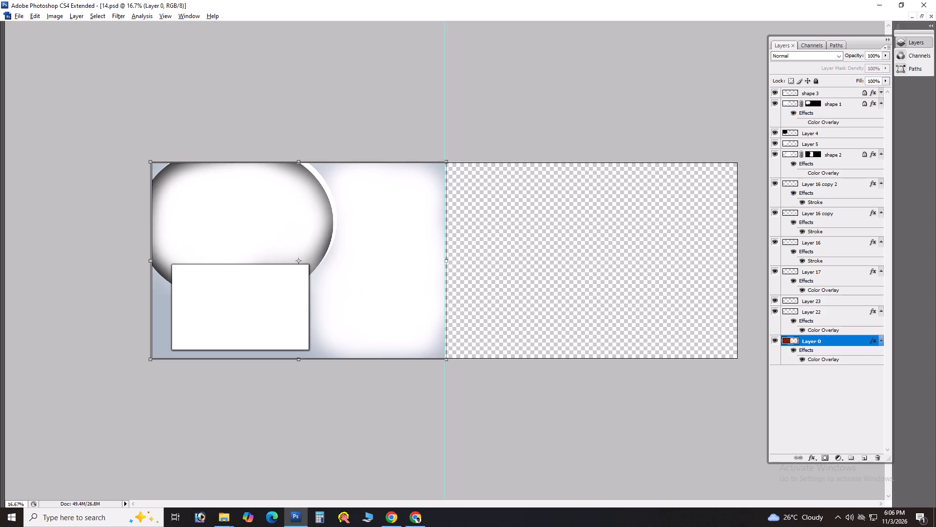
left_click_drag(454, 162, 458, 162, "alt+shift")
left_click_drag(453, 192, 727, 209)
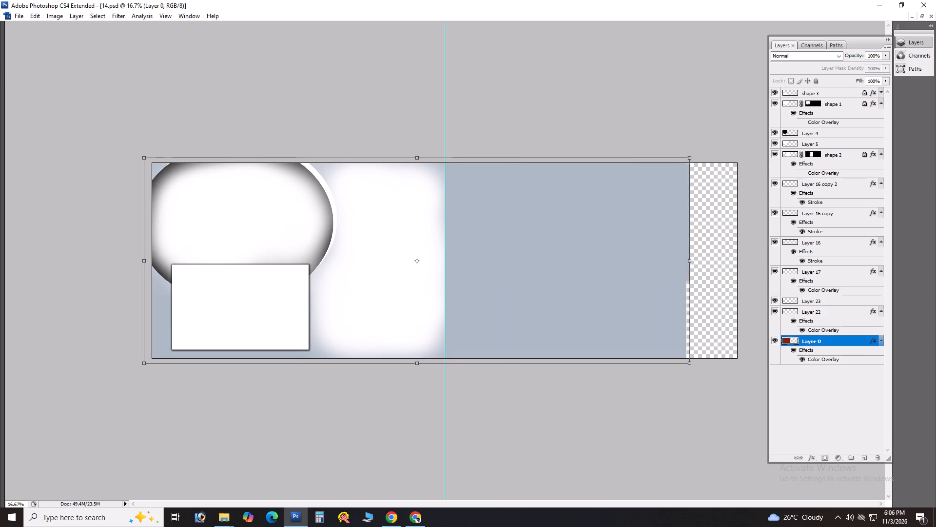
left_click_drag(727, 209, 745, 211)
key("Return")
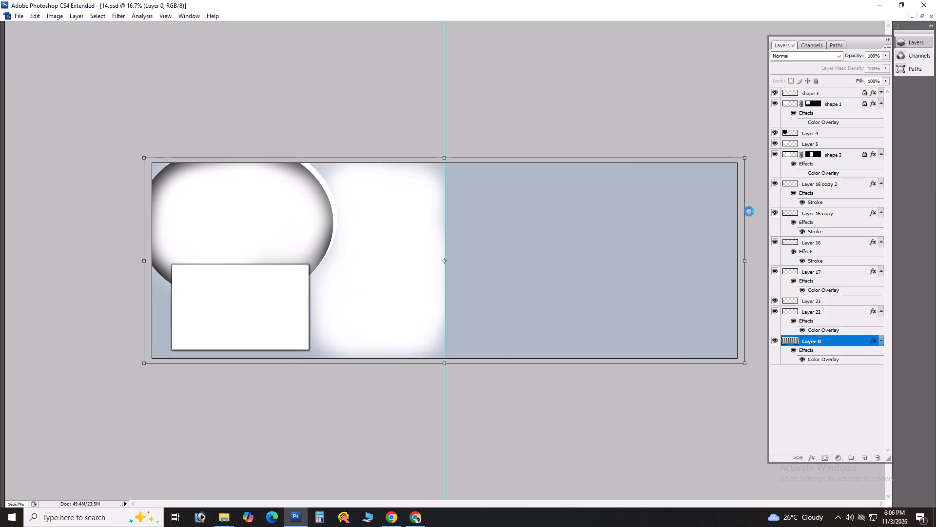
Show the spread in full screen mode with the palettes hidden and fit it to the screen.
key("ctrl+0")
type("ff")
key("Tab")
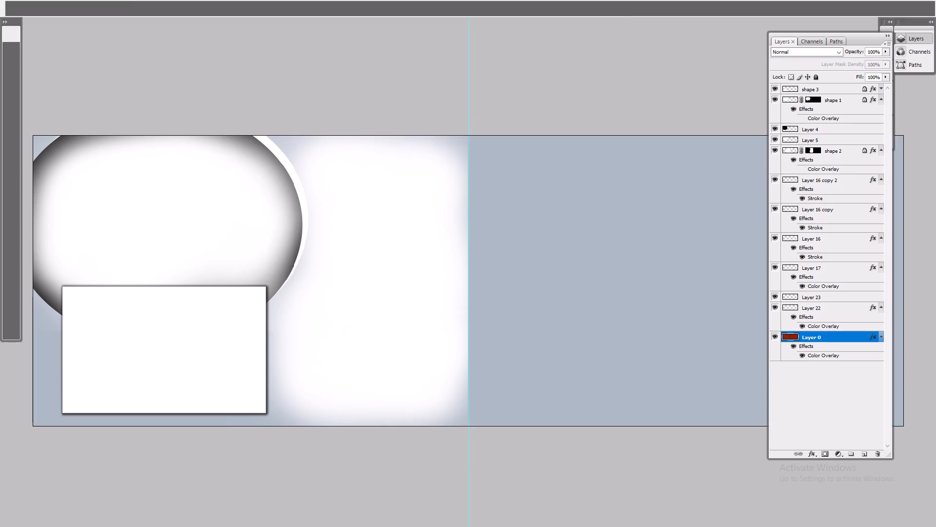
key("Tab")
key("ctrl+0")
key("ctrl+0")
key("ctrl+0")
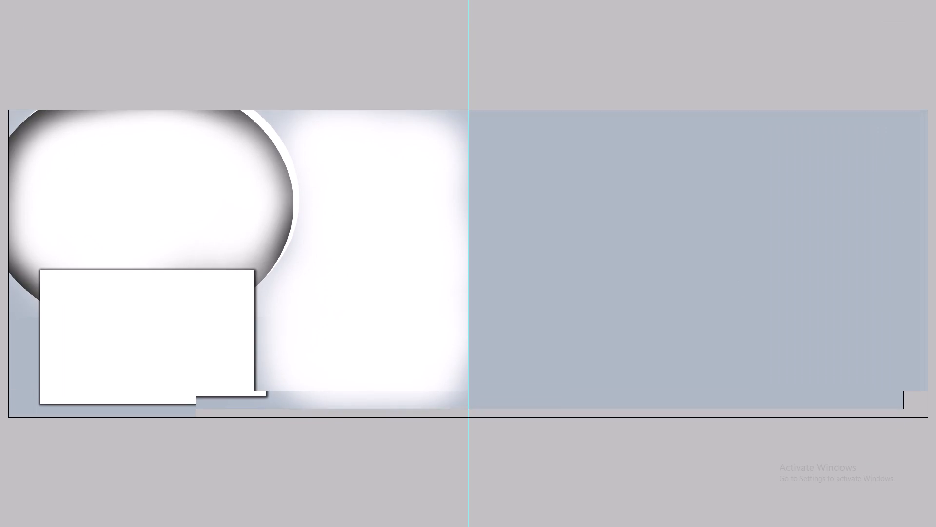
key("ctrl+0")
Flip shape 3, shape 1, Layer 4, Layer 5 and shape 2 together horizontally on the left page, excluding the Layer 0 background.
key("alt+Tab")
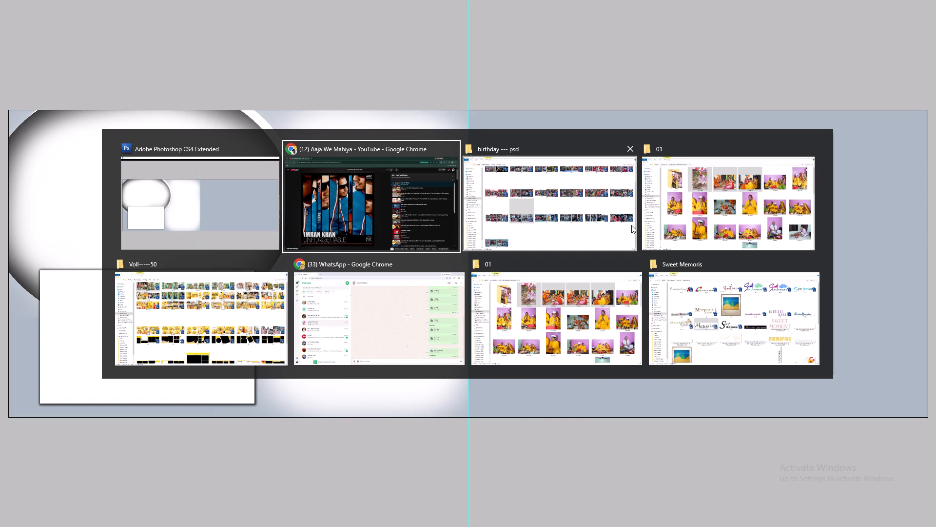
left_click(686, 233, "alt")
key("alt+Tab")
left_click(392, 205)
key("ctrl+minus")
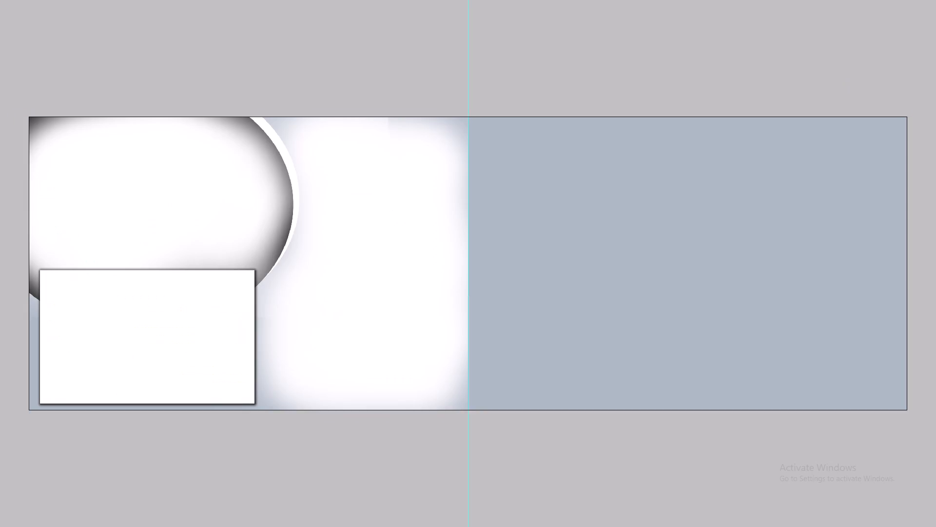
key("ctrl+minus")
left_click_drag(399, 121, 249, 277, "ctrl+alt")
key("ctrl+t")
key("Escape")
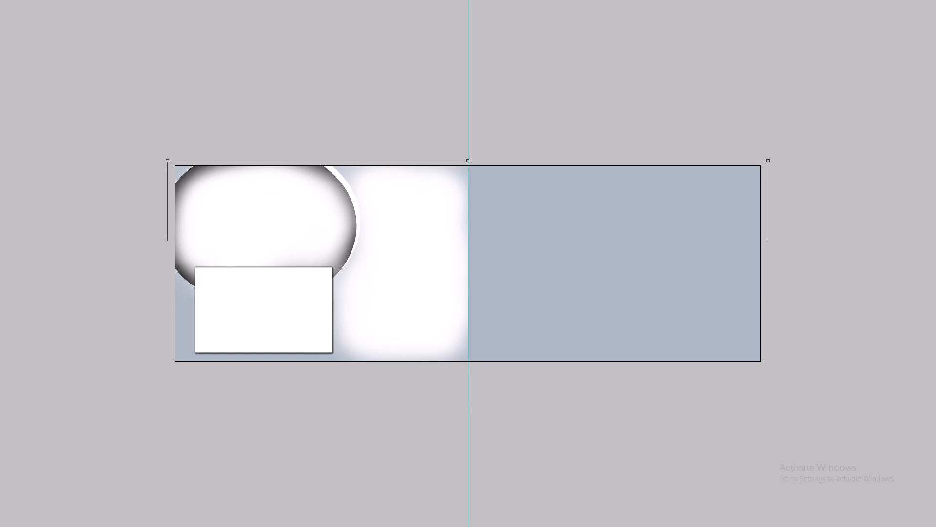
key("F7")
left_click(845, 314, "ctrl")
key("ctrl+t")
right_click(522, 234)
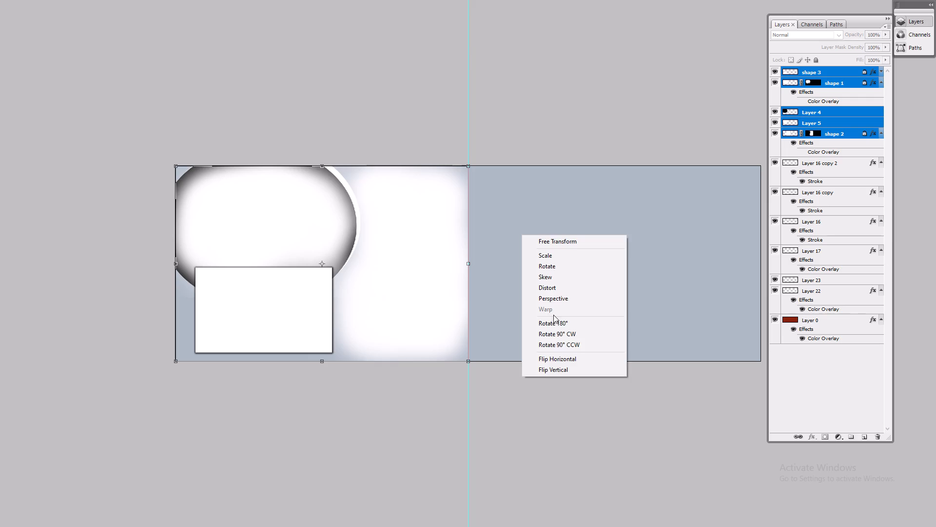
left_click(557, 357)
key("Return")
Open the photo DSC08468 from folder 01 in Photoshop.
key("ctrl+0")
key("Tab")
key("Tab")
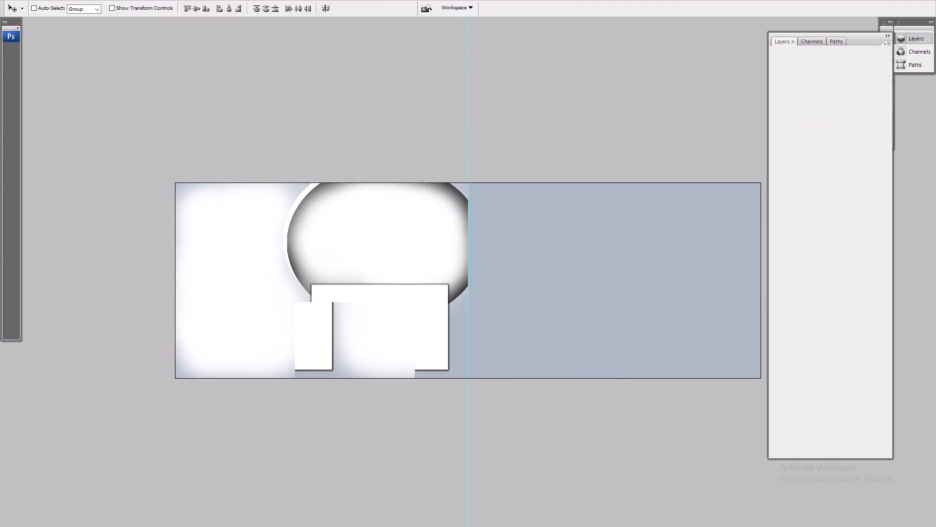
key("ctrl+0")
key("alt+Tab")
left_click_drag(331, 155, 333, 160)
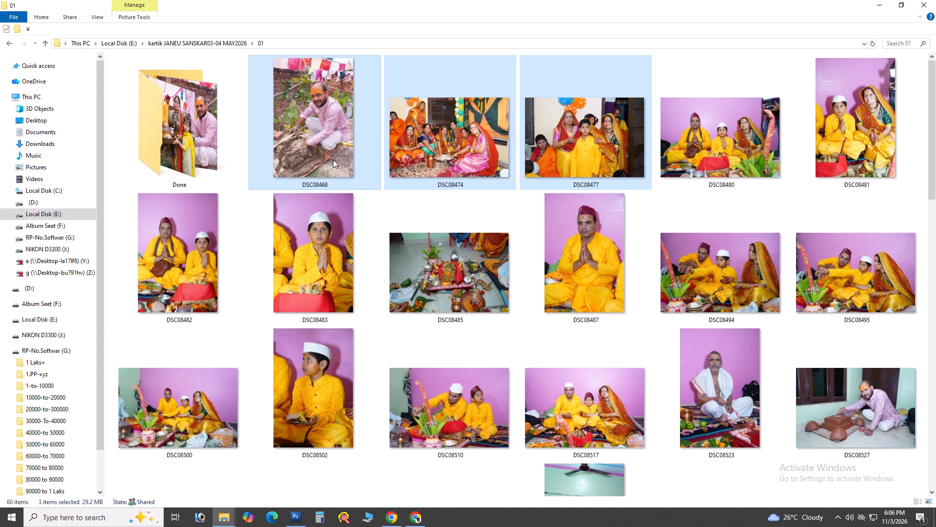
left_click(333, 160)
left_click_drag(328, 162, 378, 186)
key("alt+Tab")
Switch to YouTube in Chrome, pause the Aaja We Mahiya song and return to Photoshop.
key("alt+Tab")
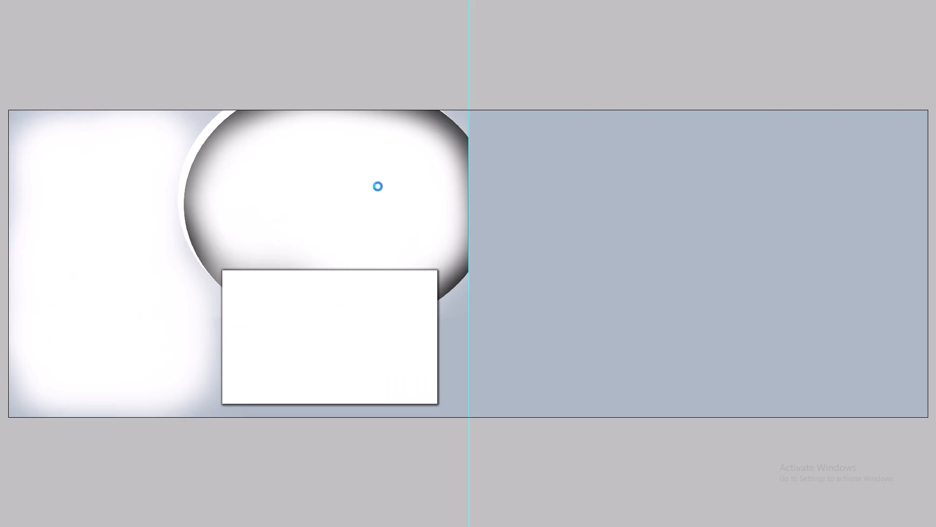
key("alt+Tab")
left_click(378, 186)
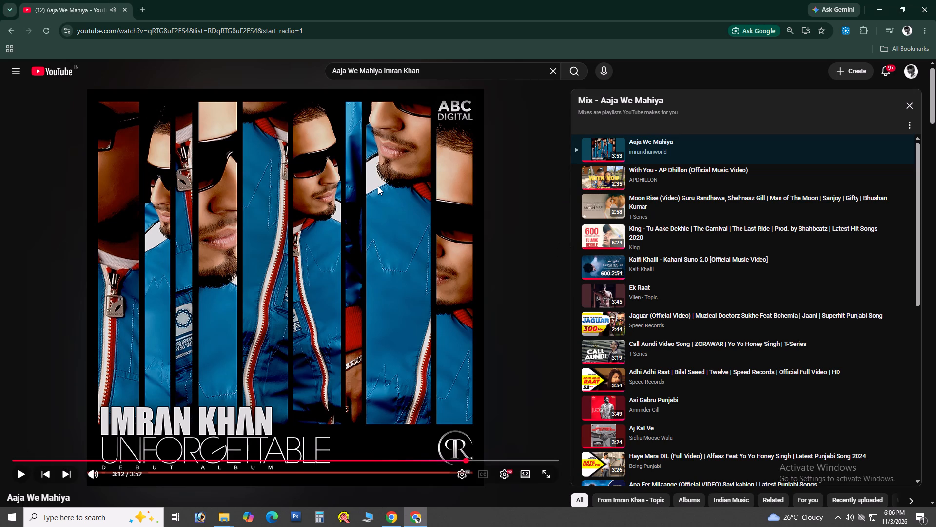
key("alt+Tab")
left_click(378, 186)
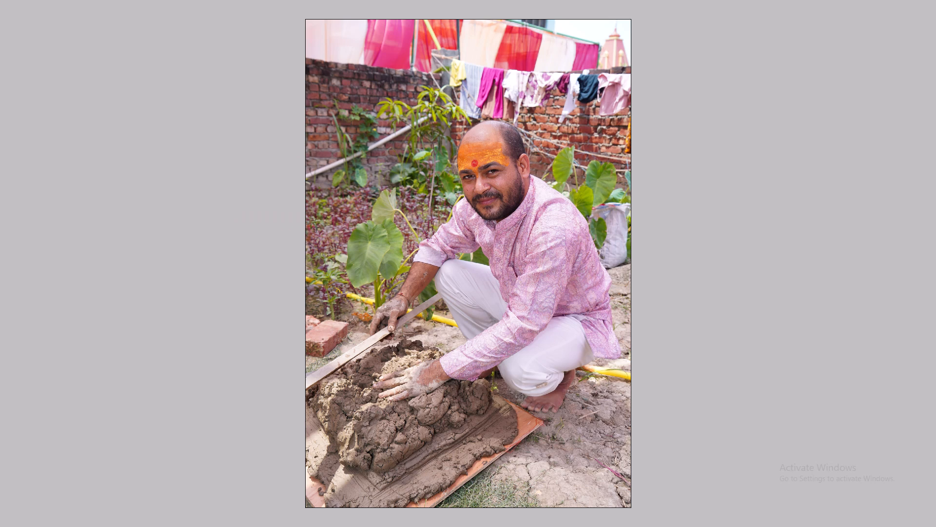
Apply Auto Levels to the DSC08468 photo and fade the effect to 90%.
key("F6")
key("ctrl+d")
key("ctrl+0")
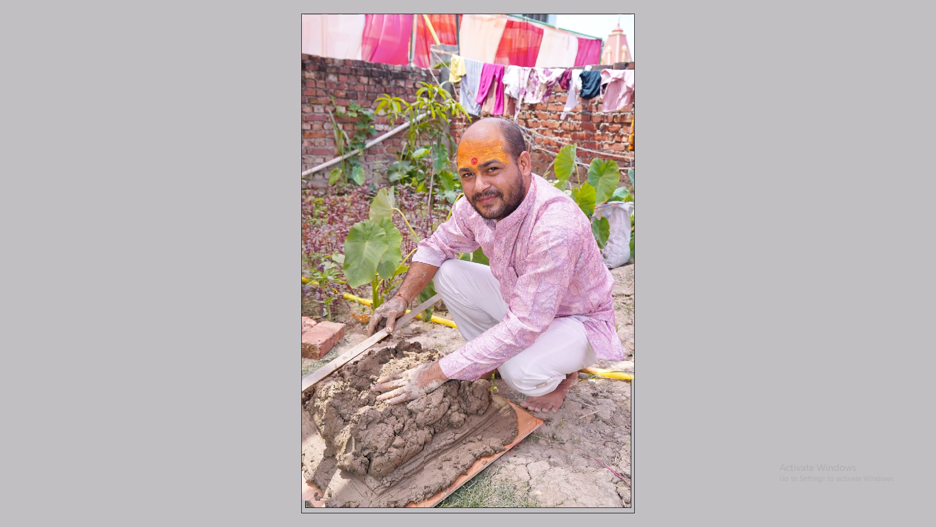
key("ctrl+shift+l")
key("ctrl+shift+f")
type("90")
key("Return")
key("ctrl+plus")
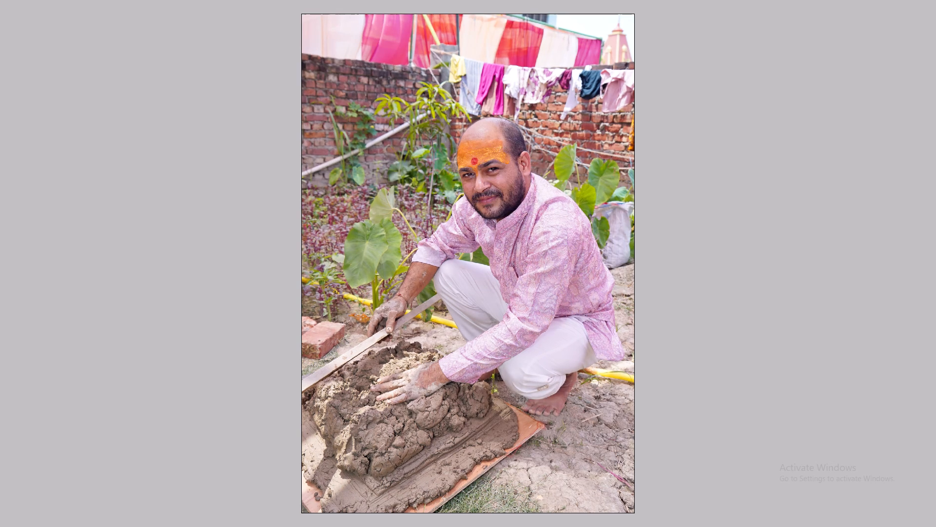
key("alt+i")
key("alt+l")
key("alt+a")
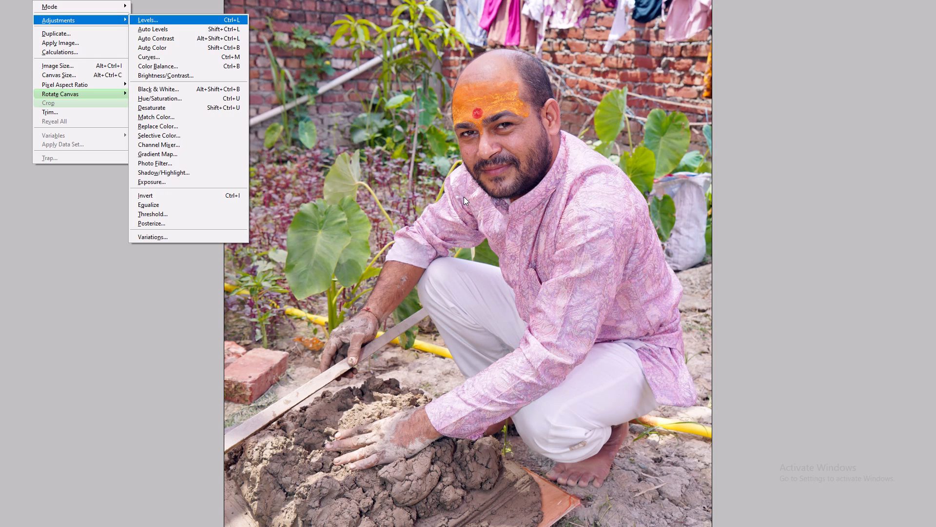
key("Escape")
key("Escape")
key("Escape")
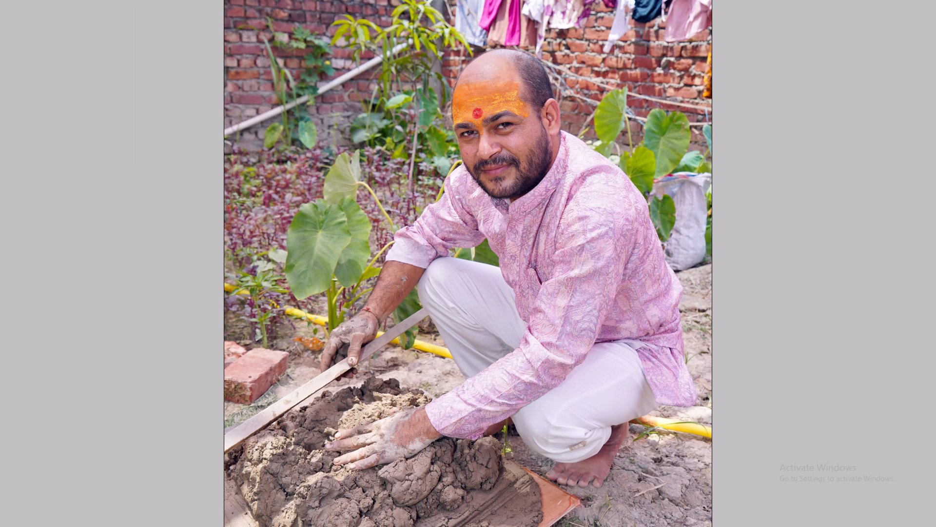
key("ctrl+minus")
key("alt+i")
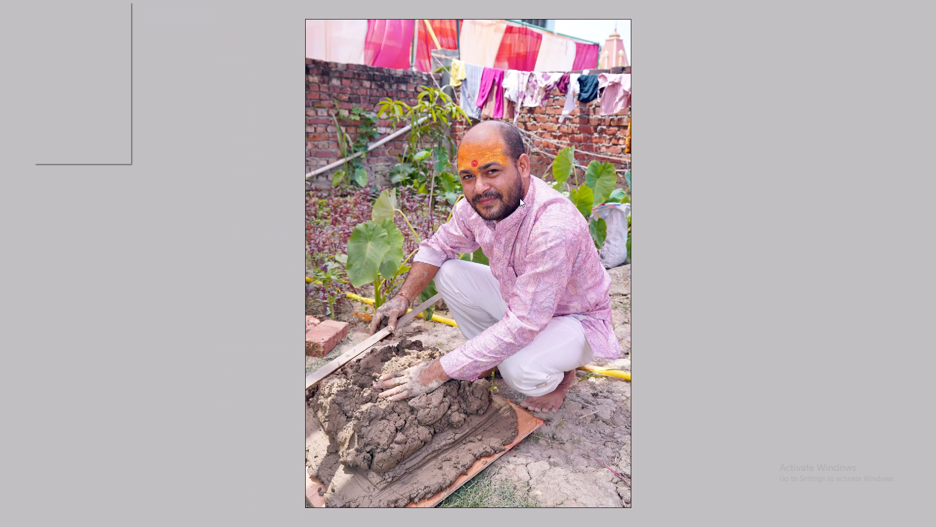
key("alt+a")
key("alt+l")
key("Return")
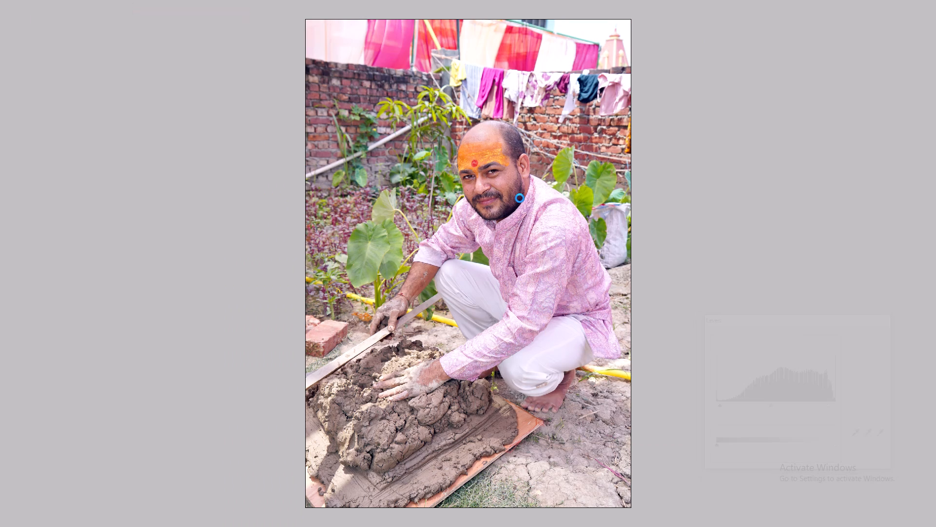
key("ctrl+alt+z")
Apply a Levels adjustment to the photo with midtones at 1.07 and highlights at 242, and raise the shadow input.
key("ctrl+plus")
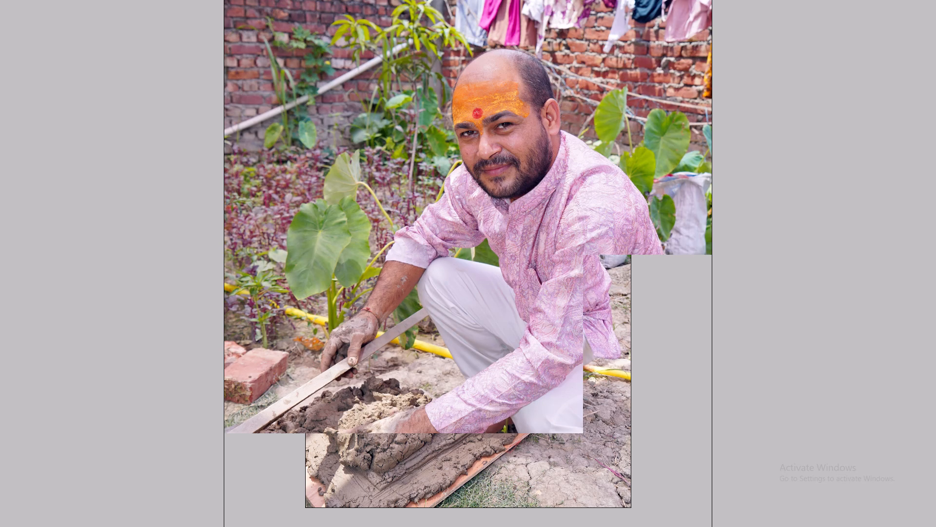
key("ctrl+l")
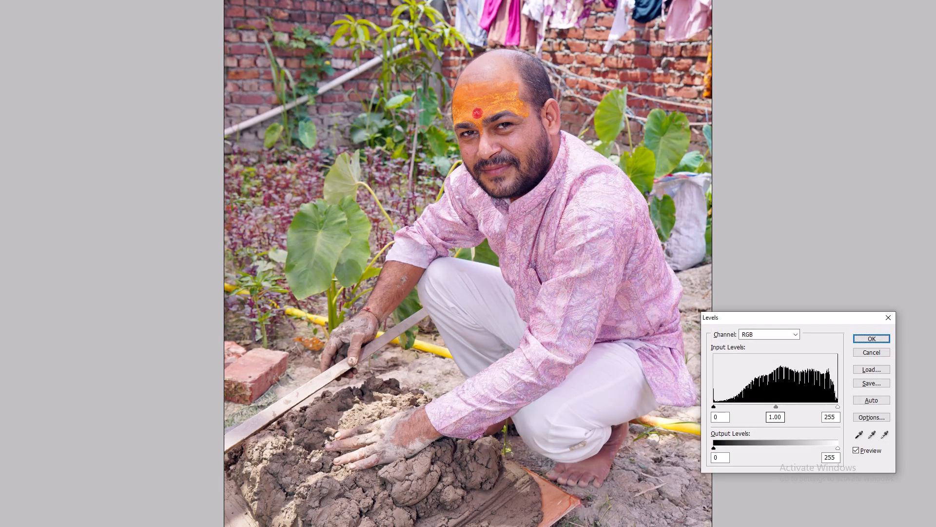
left_click(778, 415)
scroll(777, 415, "up", 7)
key("Tab")
scroll(776, 415, "down", 8)
key("shift+Tab")
scroll(776, 415, "up", 5)
key("Tab")
scroll(776, 415, "down", 5)
key("shift+Tab")
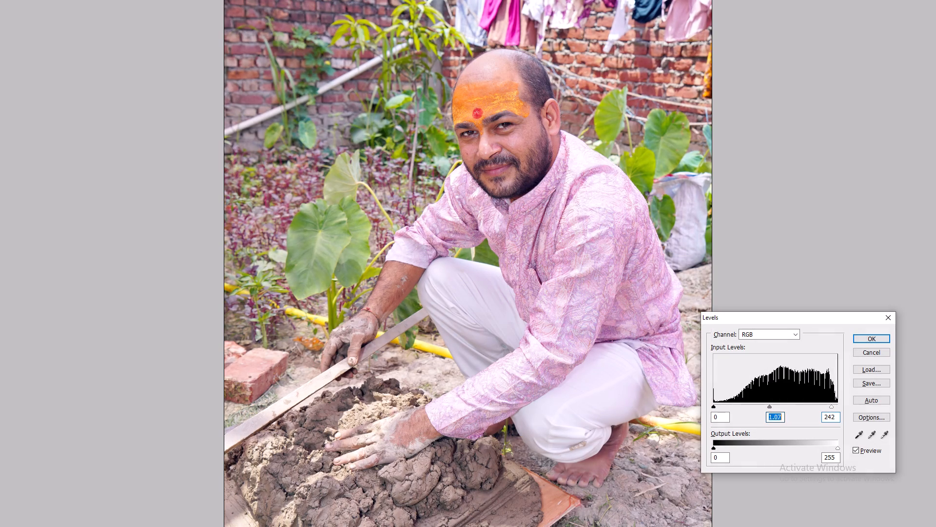
key("shift+Tab")
scroll(776, 415, "up", 16)
key("Return")
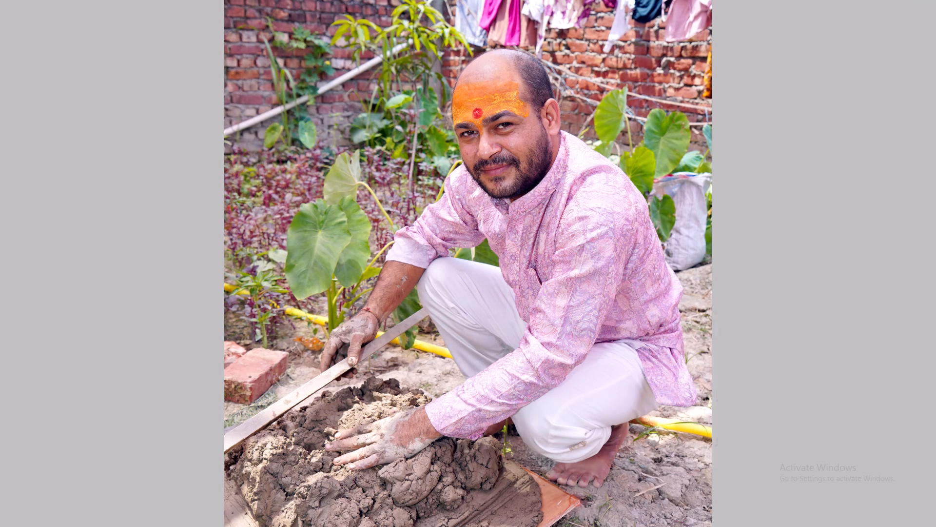
Select the man's facial skin with the Magic Wand, extend the selection to similar tones and feather it by 25 pixels.
key("ctrl+alt+z")
key("ctrl+z")
key("ctrl+plus")
key("w")
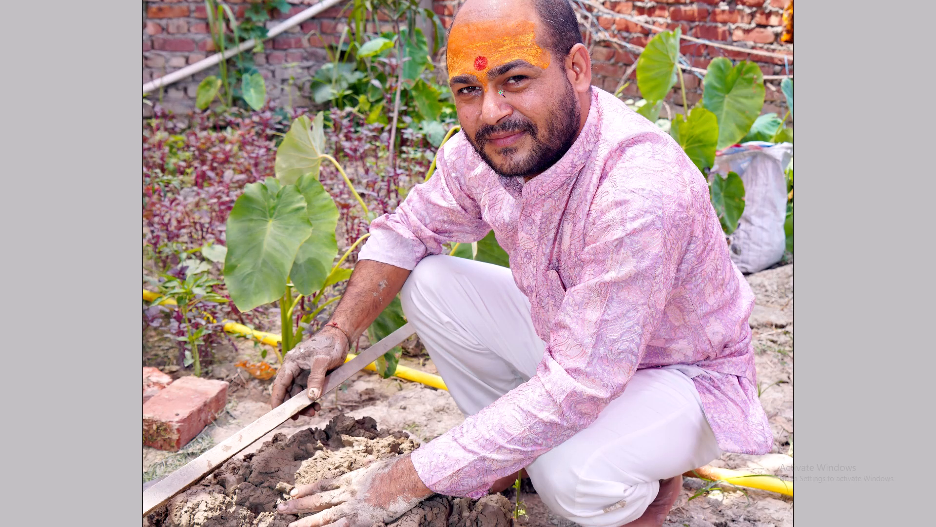
left_click(497, 86)
right_click(497, 85)
left_click(540, 135)
key("ctrl+alt+d")
type("25")
key("Return")
Switch to YouTube in Chrome, resume the Aaja We Mahiya song and return to Photoshop.
key("alt+Tab")
key("space")
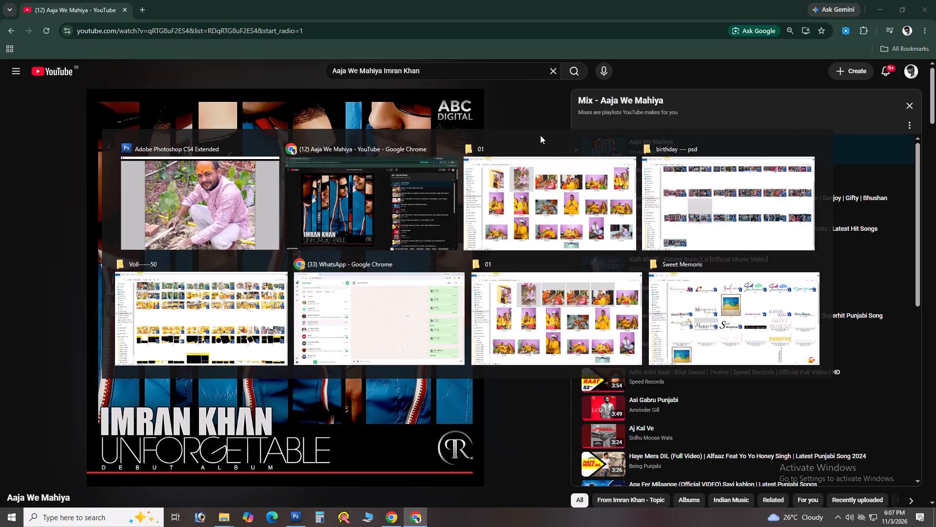
key("alt+Tab")
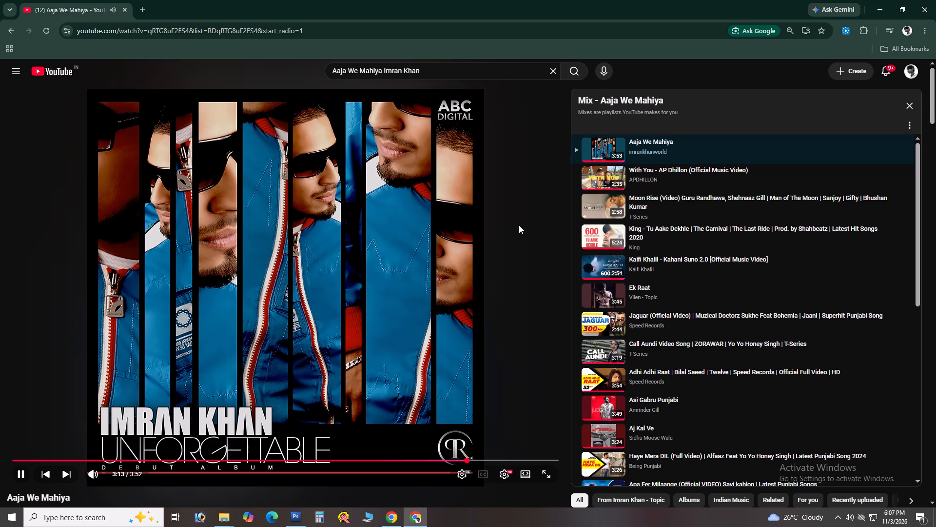
Brighten the selected skin tones with Levels by raising the midtones and shadow input and lowering the highlight input, and deselect.
key("ctrl+l")
left_click_drag(767, 415, 798, 419)
scroll(798, 419, "up", 18)
key("Tab")
scroll(798, 419, "down", 10)
key("shift+Tab")
scroll(798, 419, "up", 7)
key("Tab")
scroll(798, 419, "down", 9)
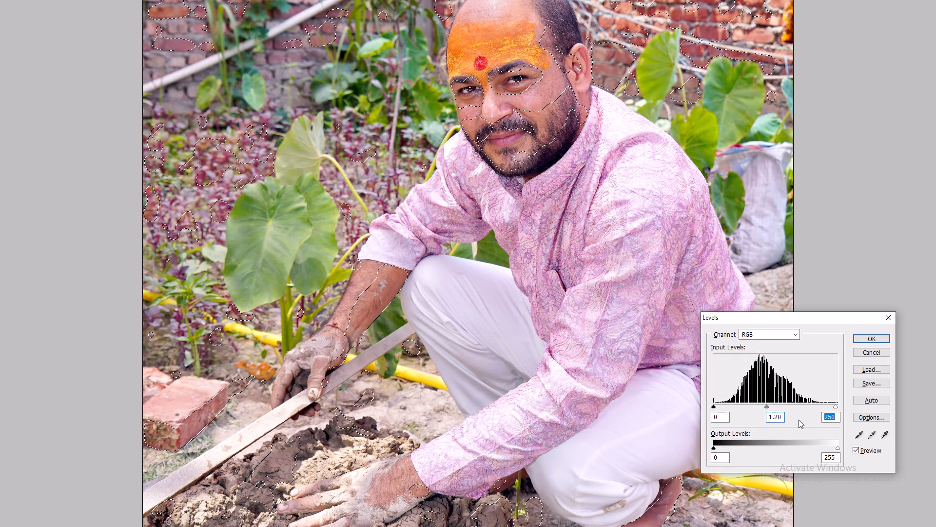
key("shift+Tab")
scroll(799, 420, "up", 8)
key("Tab")
scroll(799, 420, "down", 8)
key("shift+Tab")
key("shift+Tab")
scroll(799, 420, "up", 5, "shift")
key("Return")
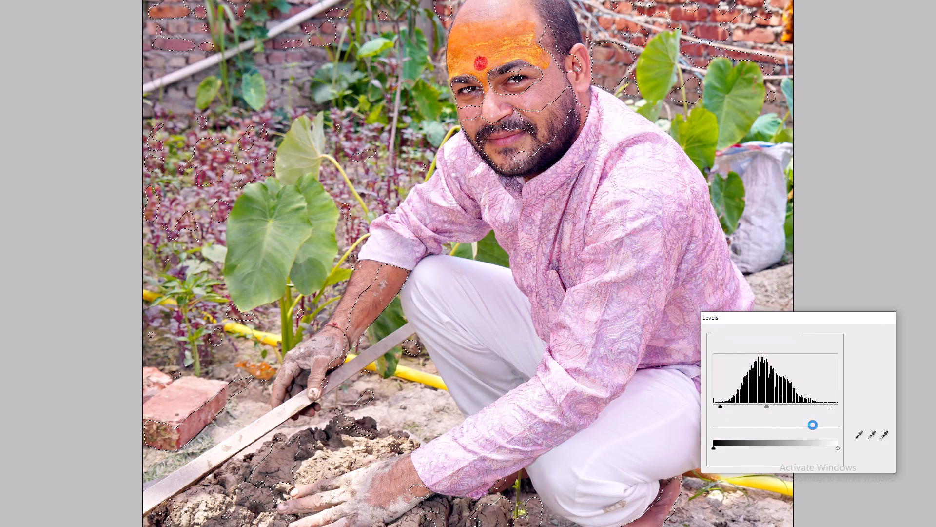
key("ctrl+alt+z")
key("ctrl+z")
key("ctrl+d")
key("ctrl+minus")
key("v")
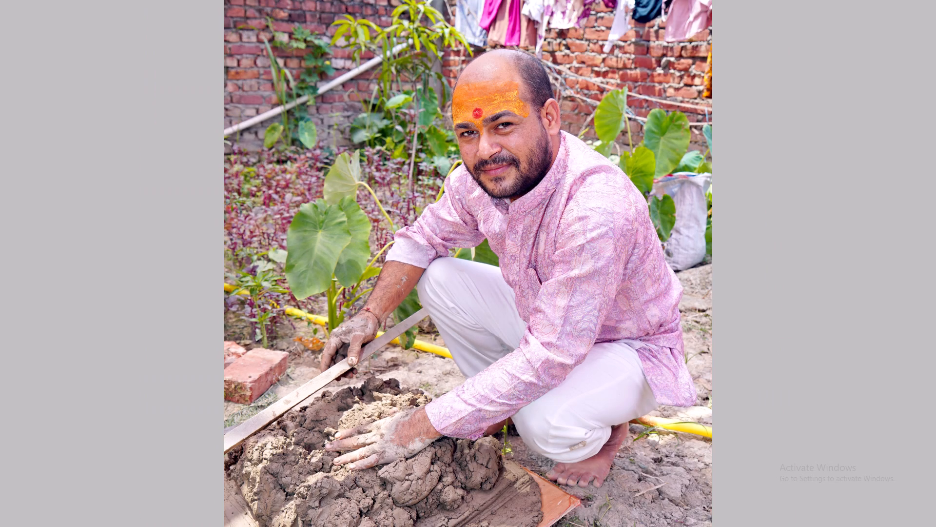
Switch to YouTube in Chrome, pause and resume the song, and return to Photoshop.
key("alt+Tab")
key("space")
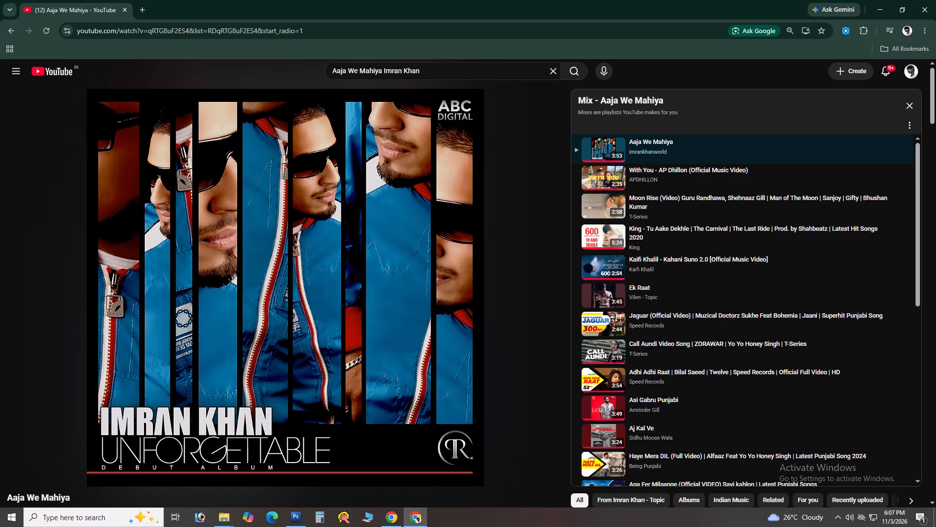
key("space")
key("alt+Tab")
Cut the entire corrected photo and close its document without saving.
left_click(549, 201)
key("ctrl+a")
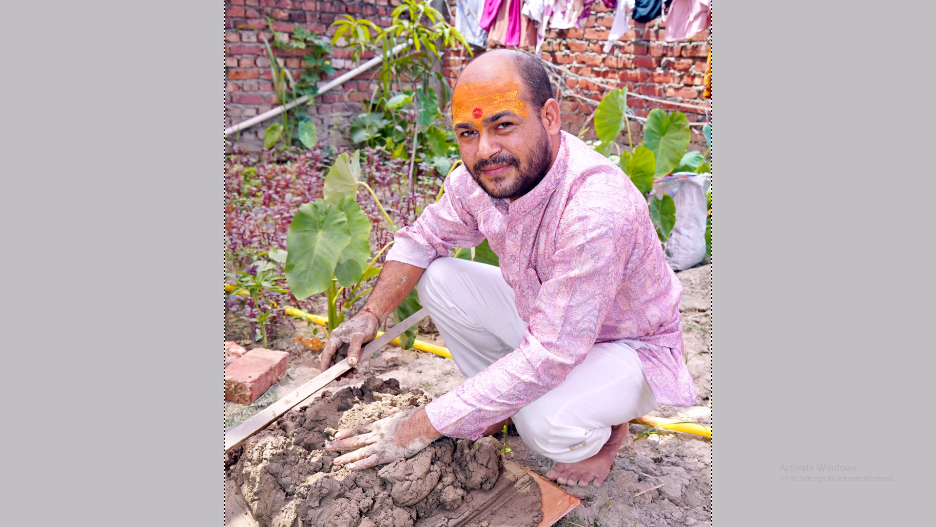
key("ctrl+x")
key("ctrl+w")
key("Tab")
key("space")
type("v")
Paste the photo onto the soft-edged frame at the layout's far left, clip it to that frame and scale it down to fit.
key("ctrl+minus")
key("v")
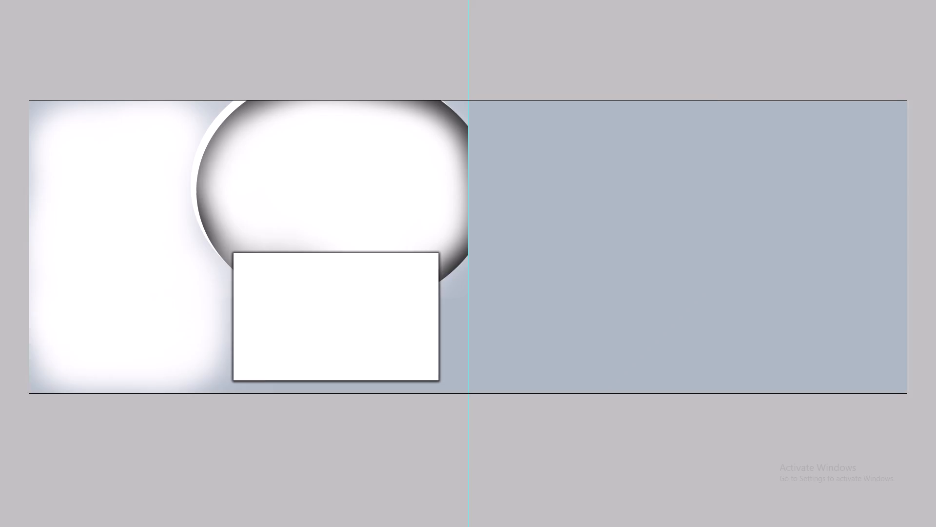
key("space")
left_click_drag(221, 241, 395, 223)
right_click(310, 234)
left_click(321, 242)
key("ctrl+v")
key("ctrl+g")
key("ctrl+t")
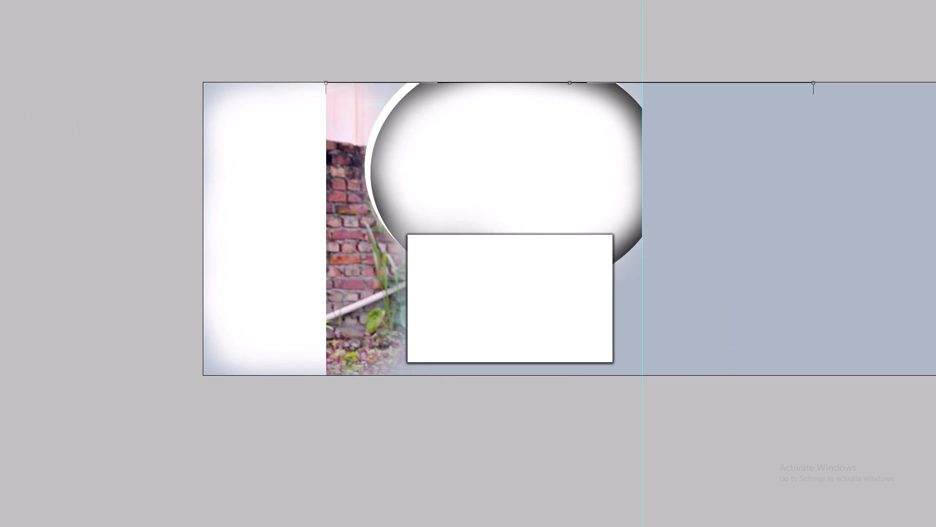
left_click_drag(325, 79, 503, 365, "alt+shift")
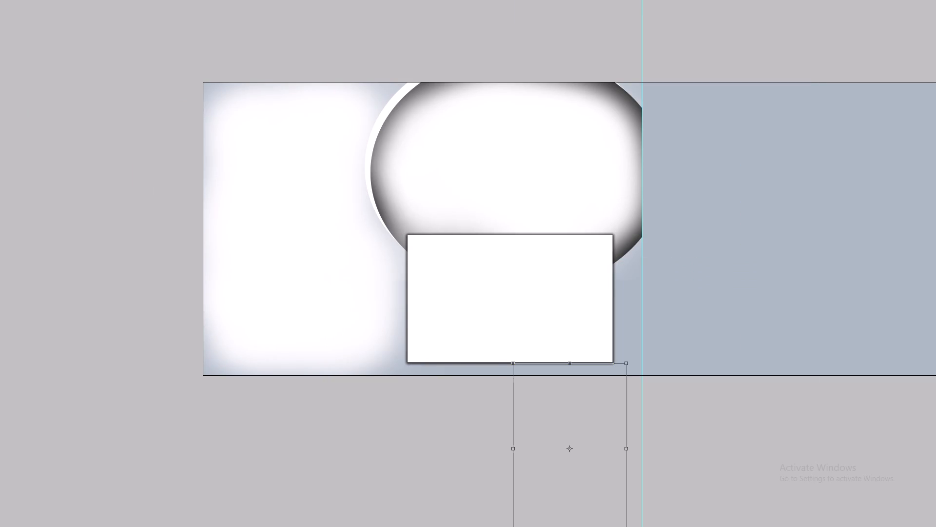
left_click_drag(570, 415, 287, 197)
key("space")
left_click_drag(287, 197, 359, 186)
left_click_drag(414, 128, 498, 91, "alt+shift")
Switch to YouTube in Chrome, restart the song from the beginning and return to Photoshop.
key("alt+Tab")
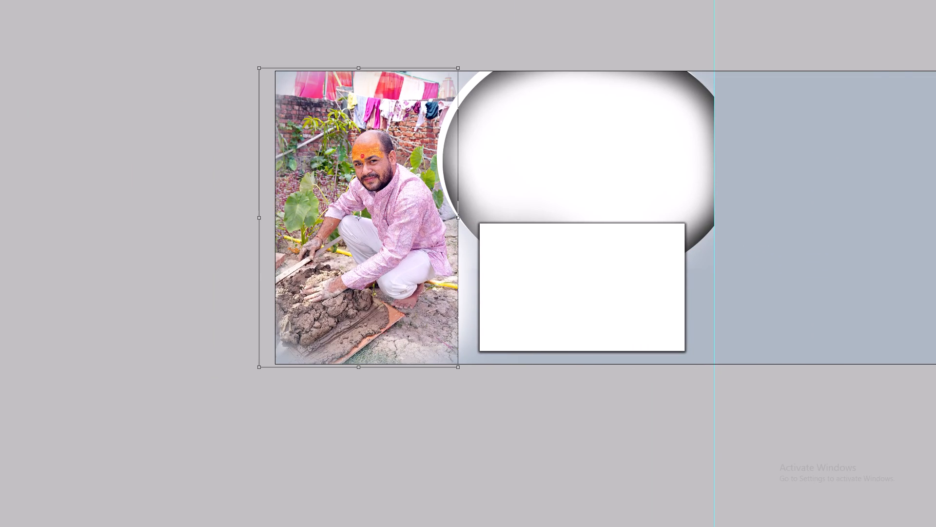
key("0")
key("alt+Tab")
Enlarge the clipped photo slightly and shift it up and a little left so the man fills the frame.
left_click_drag(461, 64, 486, 51, "alt+shift")
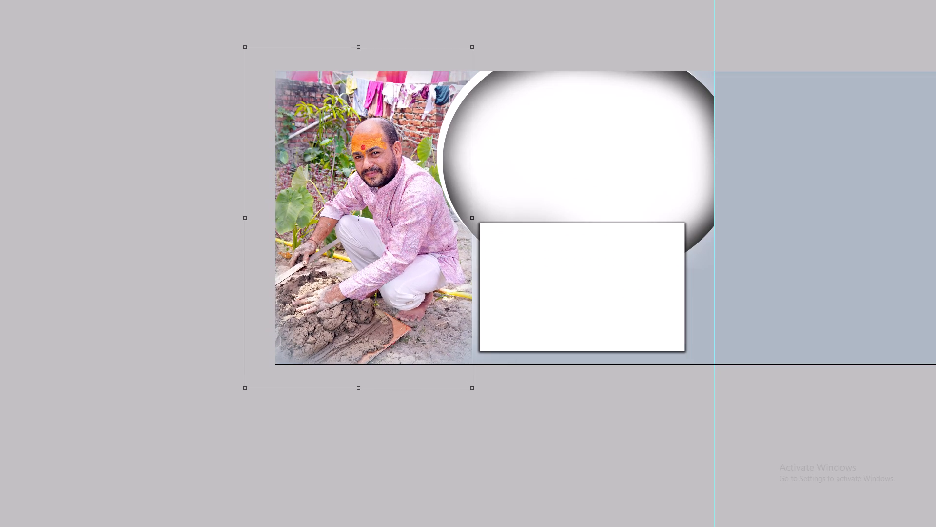
left_click_drag(409, 211, 409, 192, "shift")
key("shift+Left")
key("shift+Left")
key("shift+Up")
key("shift+Up")
key("shift+Left")
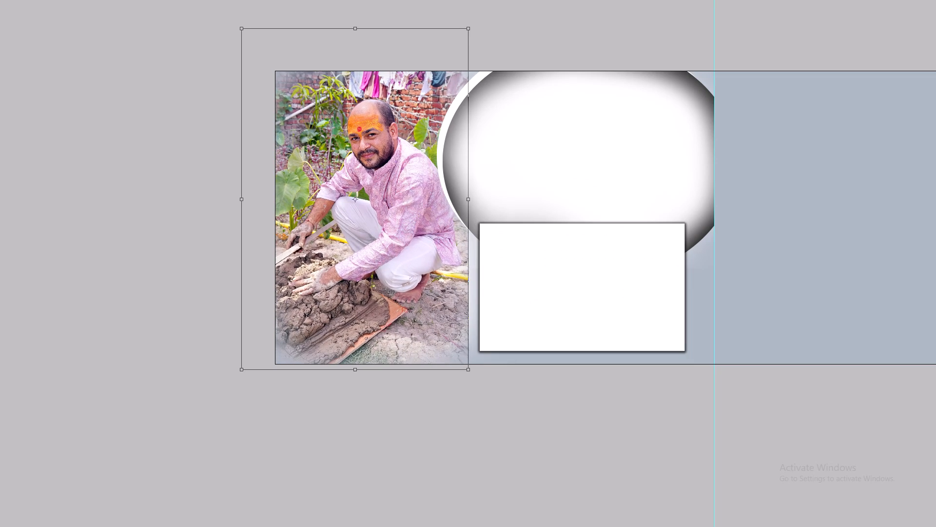
key("Return")
Select a full-height strip at the photo's right edge, stretch it rightward under the white rectangular frame and deselect.
key("m")
left_click_drag(459, 59, 567, 525)
key("ctrl+t")
key("space")
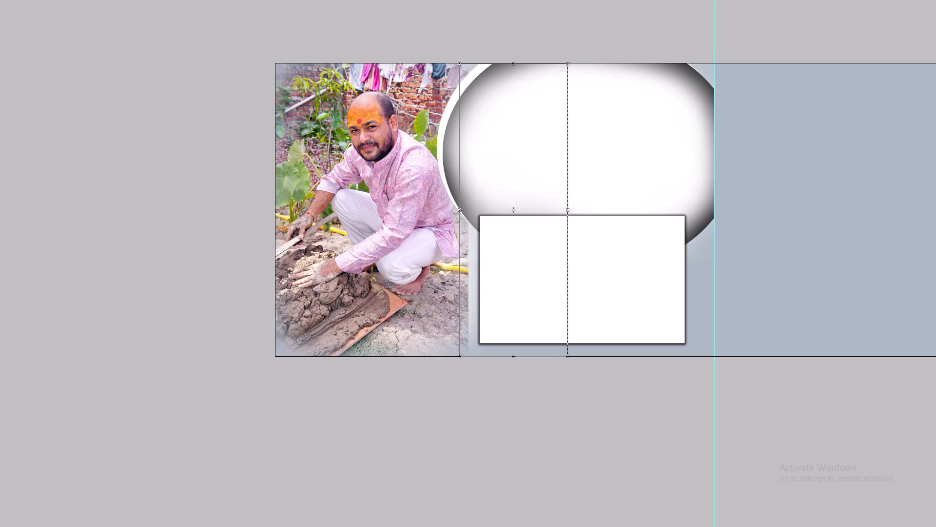
left_click_drag(565, 201, 464, 254)
left_click(465, 269)
left_click_drag(470, 269, 673, 269)
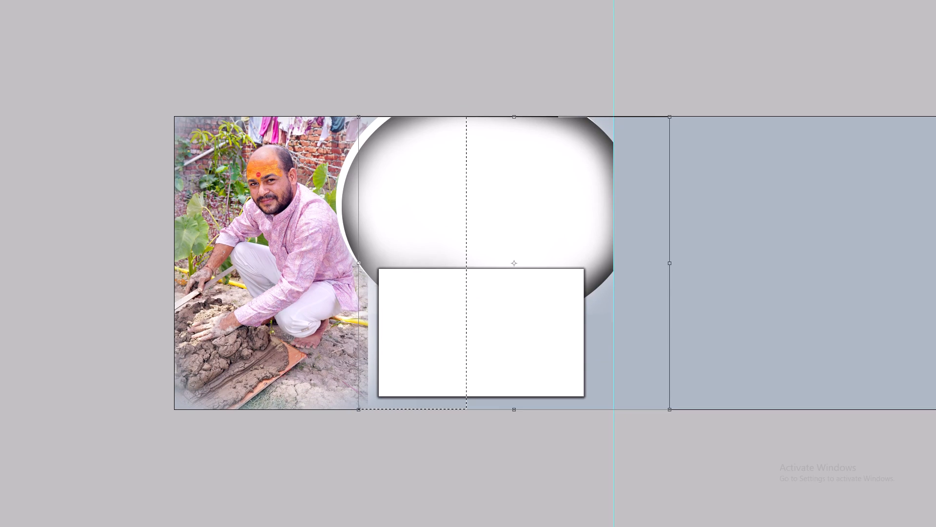
left_click_drag(673, 269, 703, 269)
key("Return")
key("ctrl+d")
key("v")
Draw a Pen path around the hanging clothes and brick wall above the man's head, extending past the page's top edge.
key("ctrl+0")
key("v")
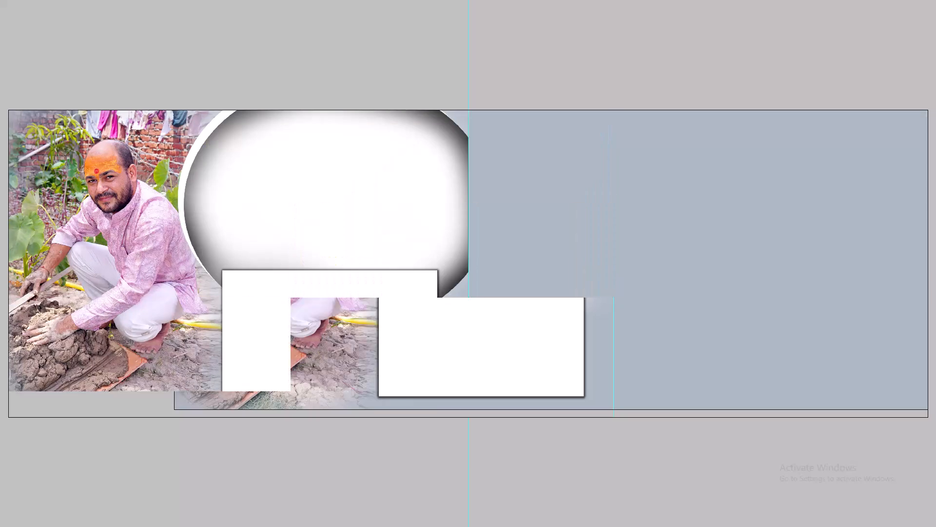
key("ctrl+minus")
key("ctrl+0")
key("ctrl+minus")
key("ctrl+0")
key("ctrl+0")
key("v")
key("space")
key("space")
key("space")
left_click_drag(213, 251, 389, 303)
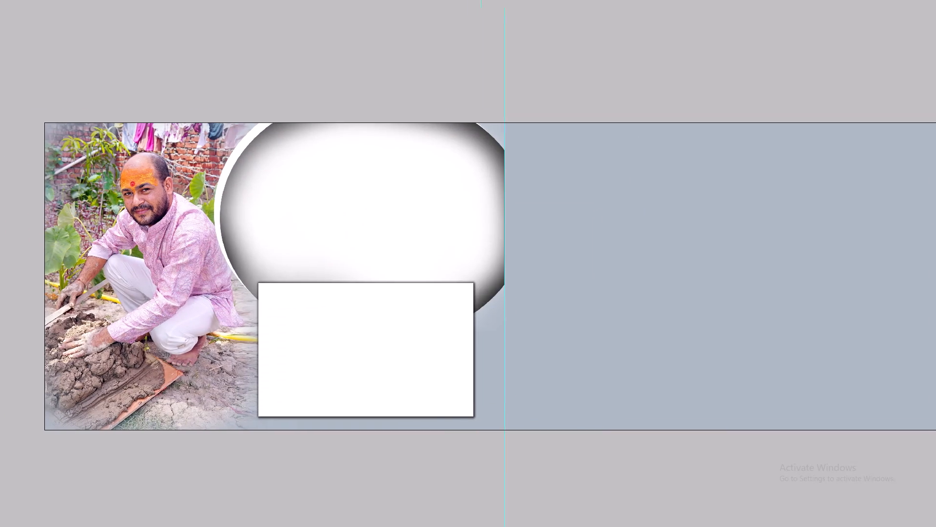
left_click_drag(389, 303, 612, 393)
key("ctrl+plus")
key("ctrl+plus")
key("p")
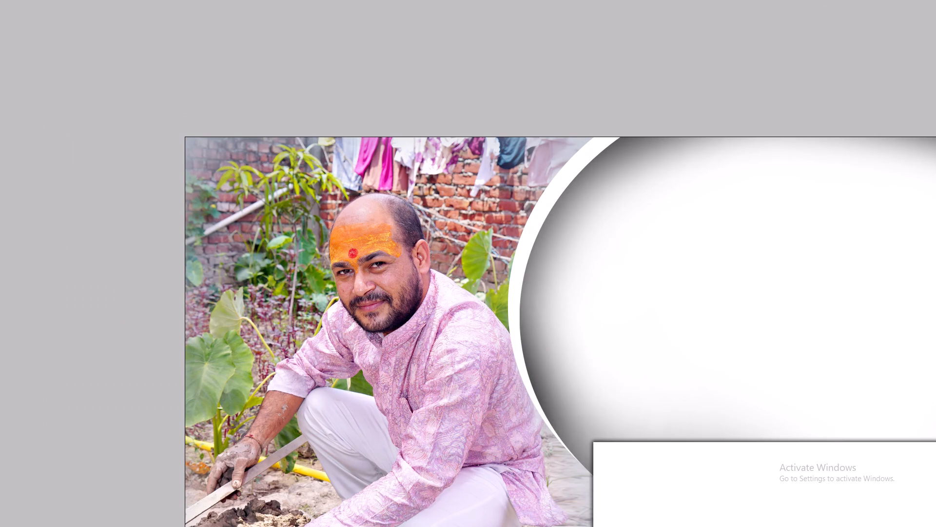
left_click_drag(565, 328, 521, 303)
key("ctrl+Return")
left_click_drag(544, 200, 502, 188)
left_click_drag(457, 199, 440, 195)
left_click_drag(421, 183, 403, 182)
left_click_drag(362, 184, 330, 201)
left_click_drag(344, 118, 369, 82)
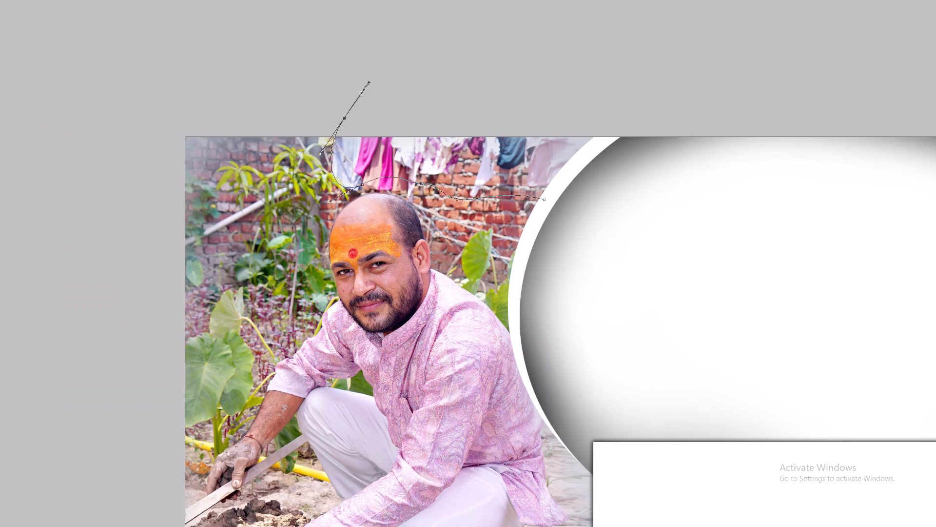
key("ctrl+alt+z")
left_click_drag(330, 153, 333, 133)
left_click_drag(342, 114, 397, 86)
left_click_drag(526, 70, 633, 85)
left_click_drag(645, 94, 677, 192)
left_click_drag(662, 200, 663, 200)
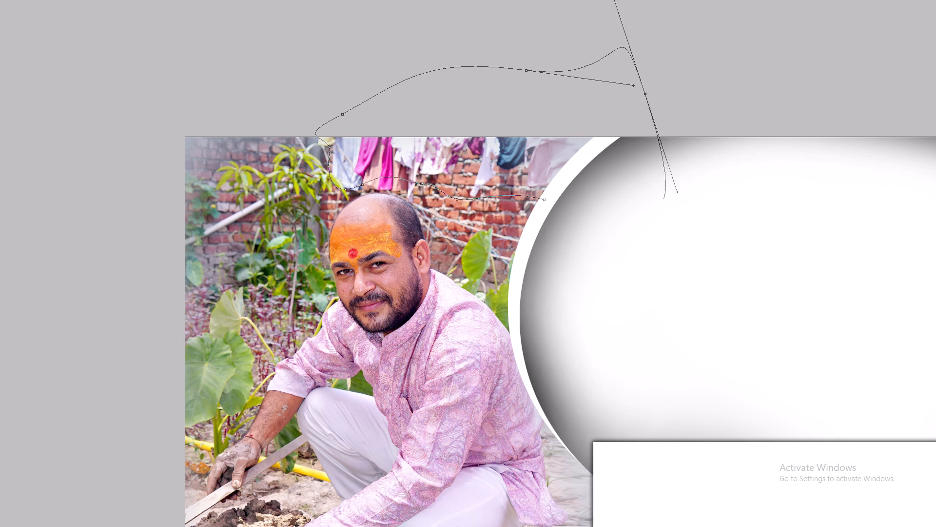
left_click_drag(663, 200, 635, 215)
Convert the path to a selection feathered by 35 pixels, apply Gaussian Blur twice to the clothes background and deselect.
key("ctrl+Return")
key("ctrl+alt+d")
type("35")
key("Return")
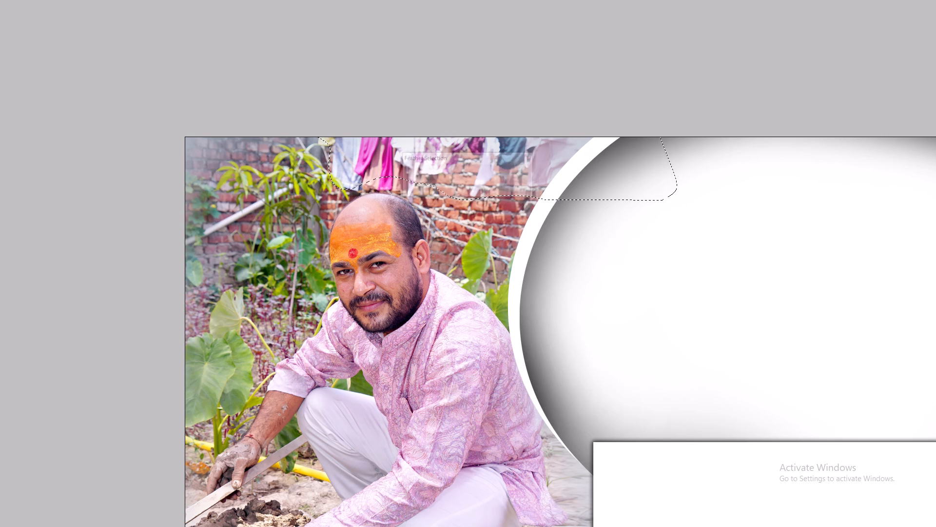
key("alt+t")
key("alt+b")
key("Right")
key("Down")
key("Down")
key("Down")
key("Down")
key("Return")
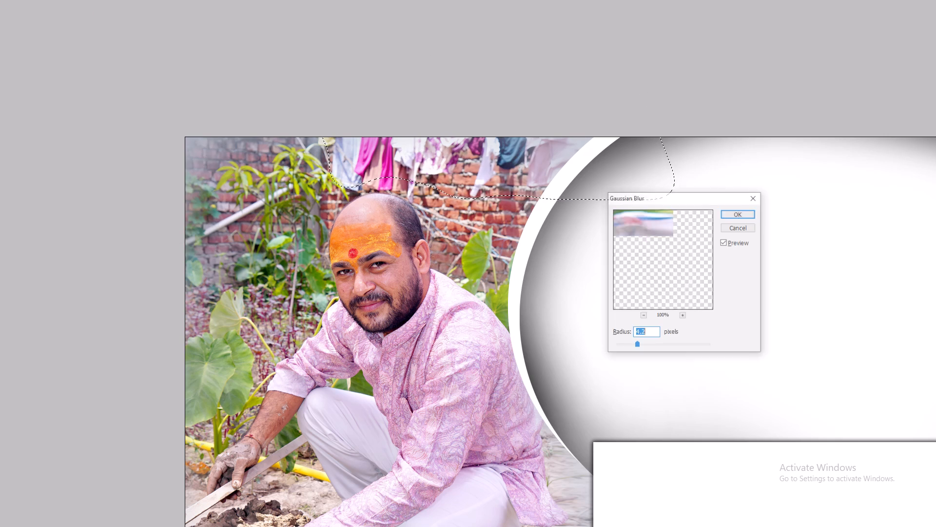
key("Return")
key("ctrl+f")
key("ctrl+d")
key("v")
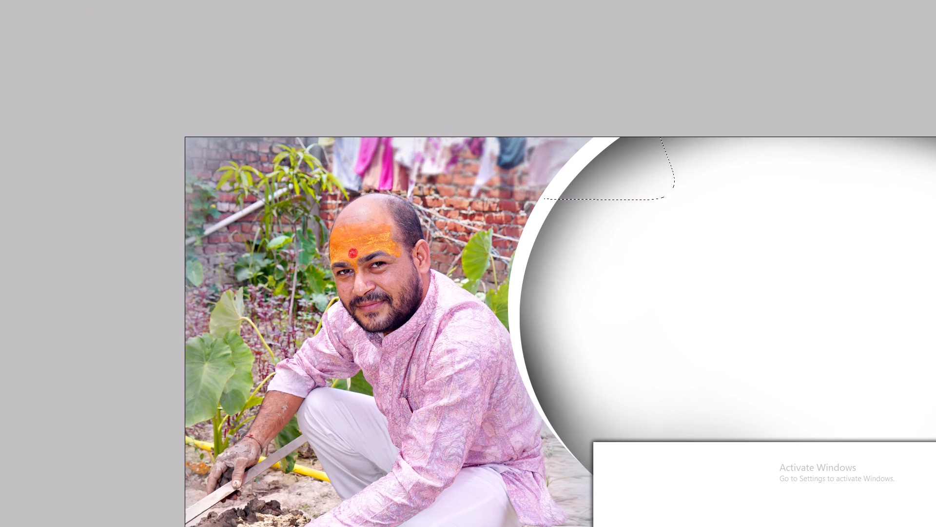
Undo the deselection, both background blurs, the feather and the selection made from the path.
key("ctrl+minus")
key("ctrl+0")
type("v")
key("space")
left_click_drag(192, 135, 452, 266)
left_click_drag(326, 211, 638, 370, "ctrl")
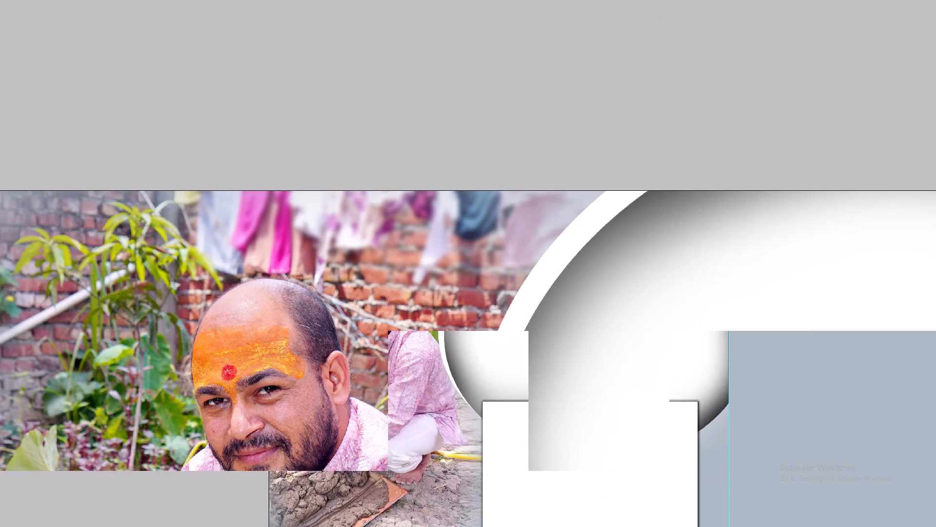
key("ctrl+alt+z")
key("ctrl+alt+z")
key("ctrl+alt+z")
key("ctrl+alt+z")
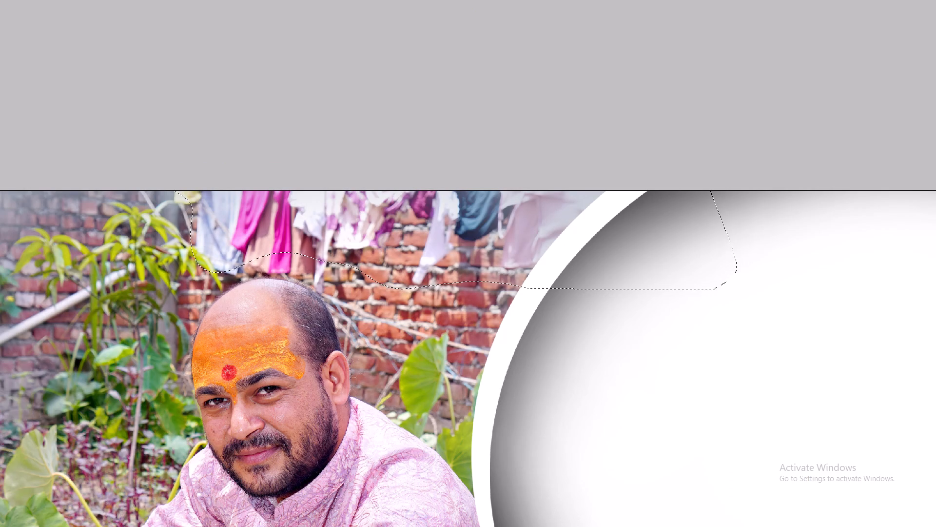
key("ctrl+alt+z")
Convert the path to a selection again, feather it by 45 pixels and apply Gaussian Blur to the clothes background.
key("ctrl+Return")
key("ctrl+alt+d")
type("45")
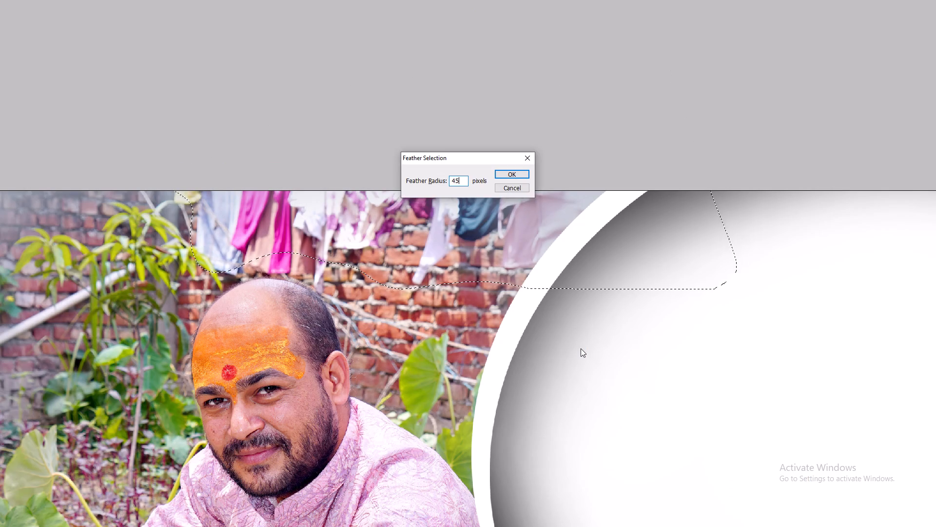
key("Return")
key("alt+t")
key("alt+b")
key("Right")
key("Down")
key("Down")
key("Down")
key("Down")
key("Return")
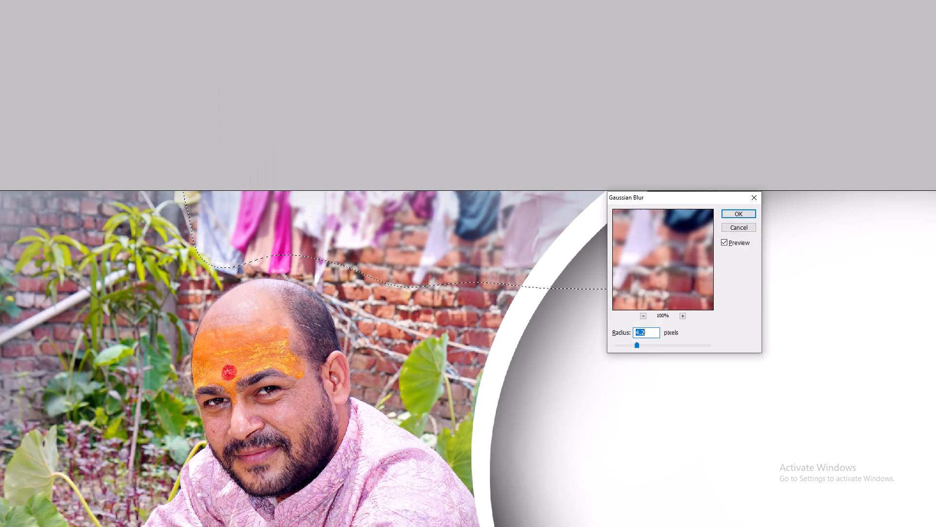
key("Return")
Fade the Gaussian Blur on the background to 60% and deselect.
key("ctrl+shift+f")
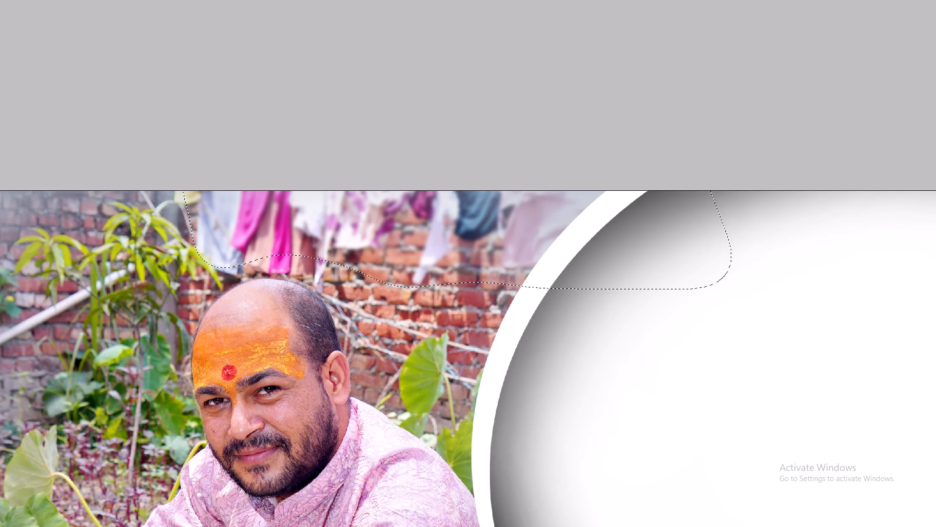
type("60")
key("Return")
key("ctrl+d")
key("v")
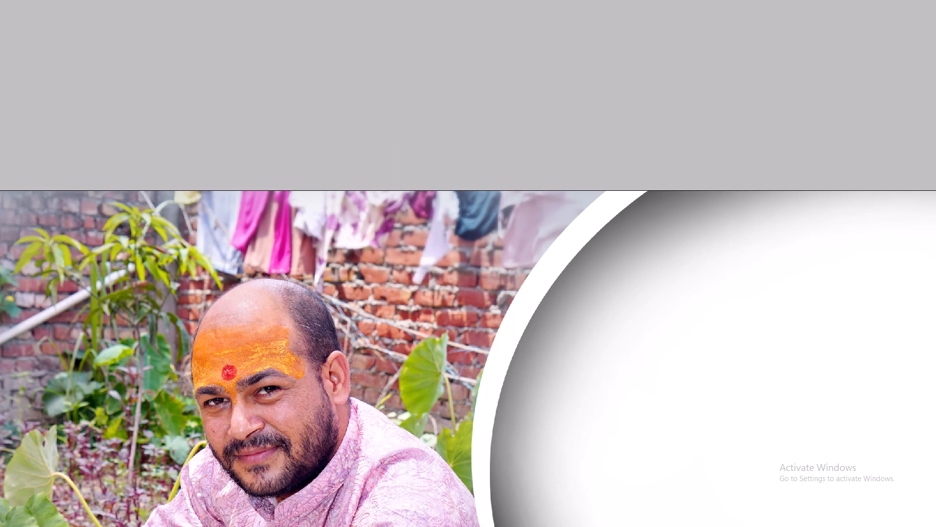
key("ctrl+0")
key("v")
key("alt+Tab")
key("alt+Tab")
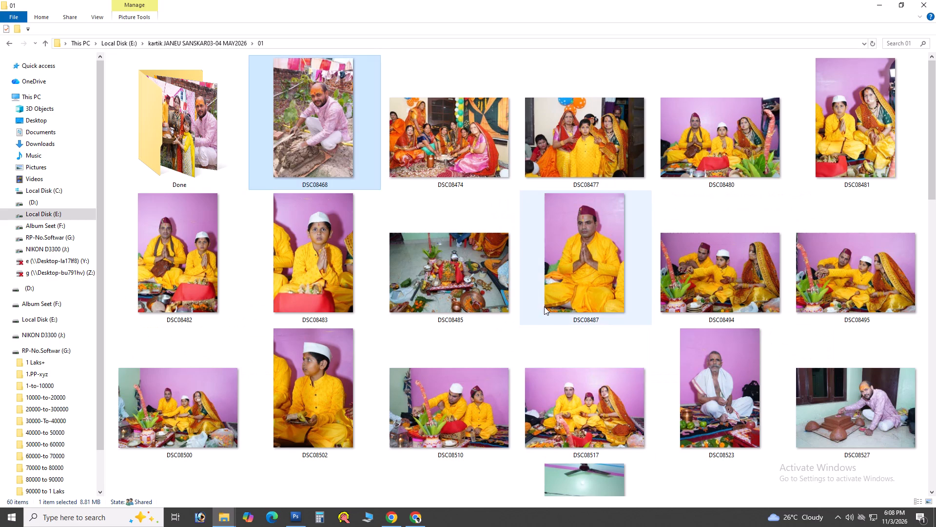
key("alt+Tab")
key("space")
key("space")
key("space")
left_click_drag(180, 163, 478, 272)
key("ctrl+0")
Open photo DSC08474 of the seated women from folder 01 in Photoshop, run the preset correction action and deselect.
key("alt+Tab")
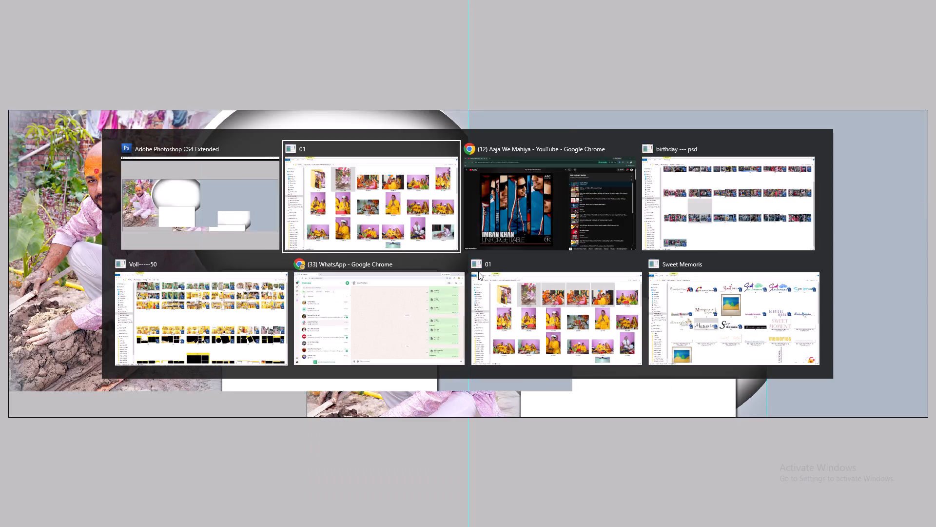
left_click(532, 169)
left_click(485, 166)
left_click_drag(454, 166, 455, 177)
key("alt+Tab")
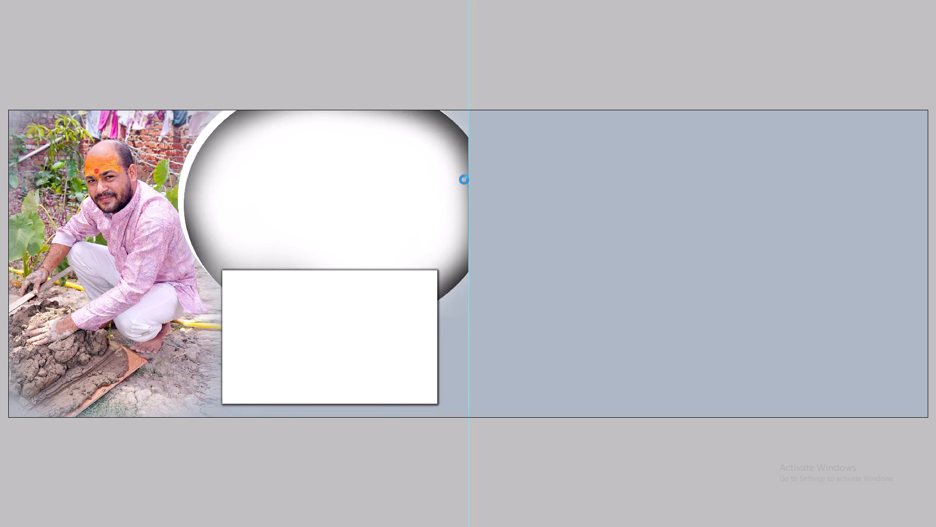
key("F6")
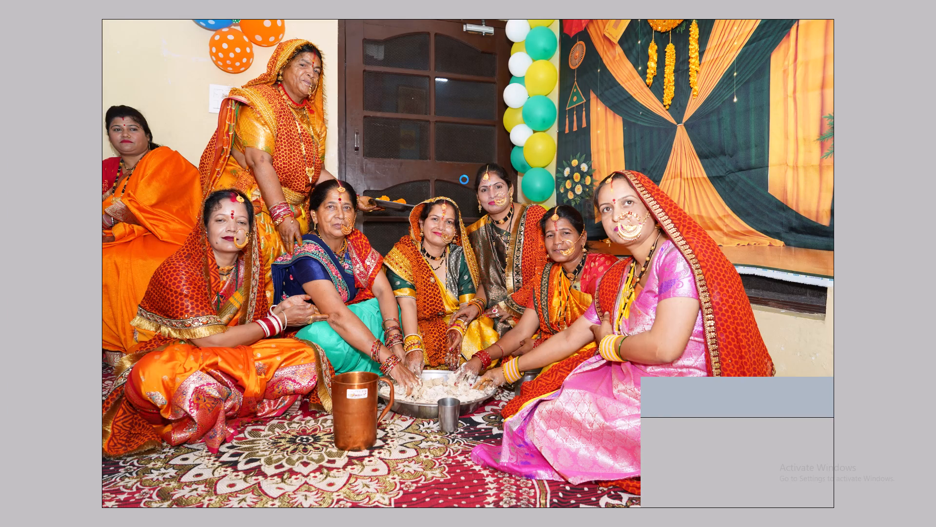
key("ctrl+d")
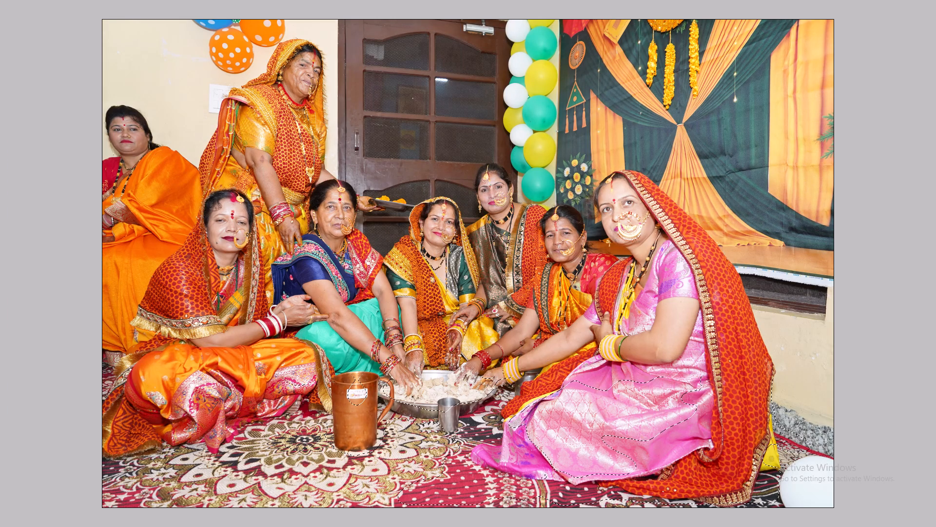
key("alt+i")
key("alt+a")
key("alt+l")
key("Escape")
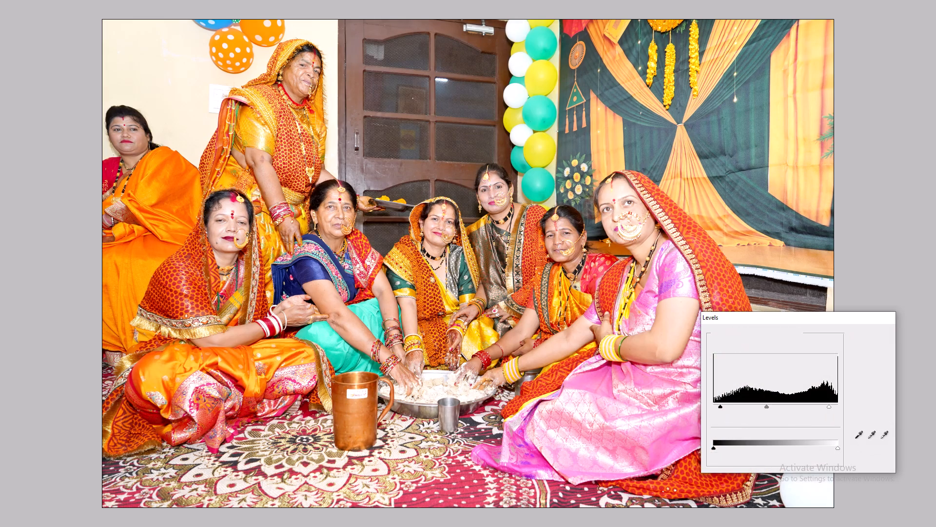
Apply Levels to the seated women's photo with input values 9, 1.01 and 248, and compare before and after.
key("ctrl+plus")
key("ctrl+l")
left_click(781, 412)
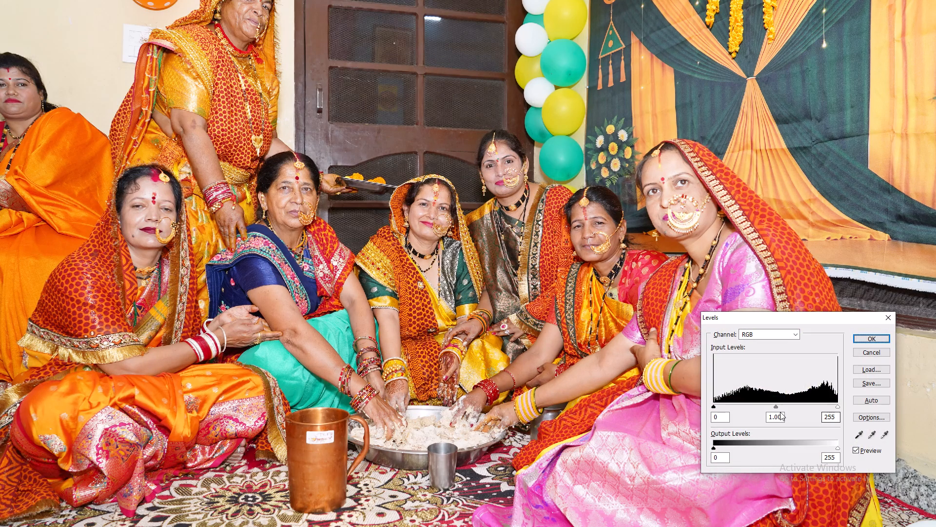
left_click_drag(779, 415, 775, 416)
key("Tab")
scroll(775, 416, "up", 6)
scroll(775, 416, "down", 7)
key("shift+Tab")
key("shift+Tab")
scroll(775, 416, "up", 6)
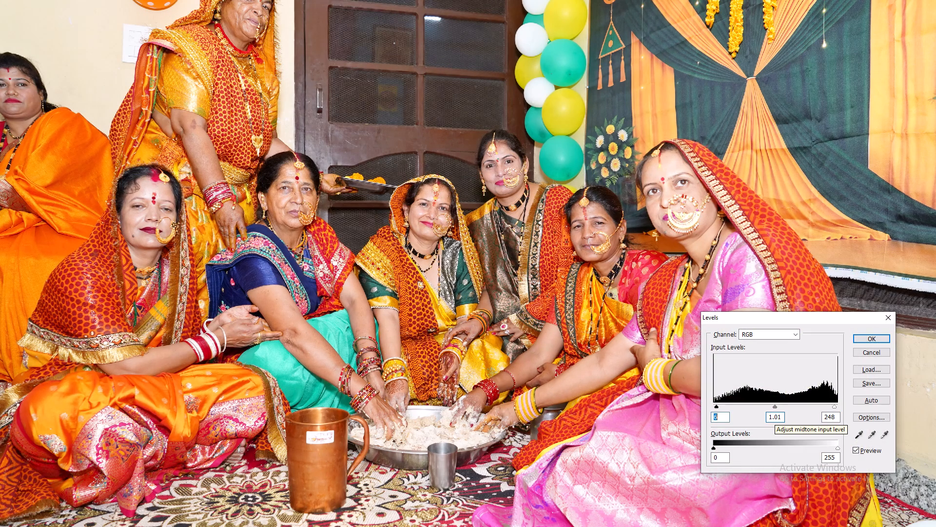
scroll(775, 416, "up", 3)
key("Return")
key("ctrl+alt+z")
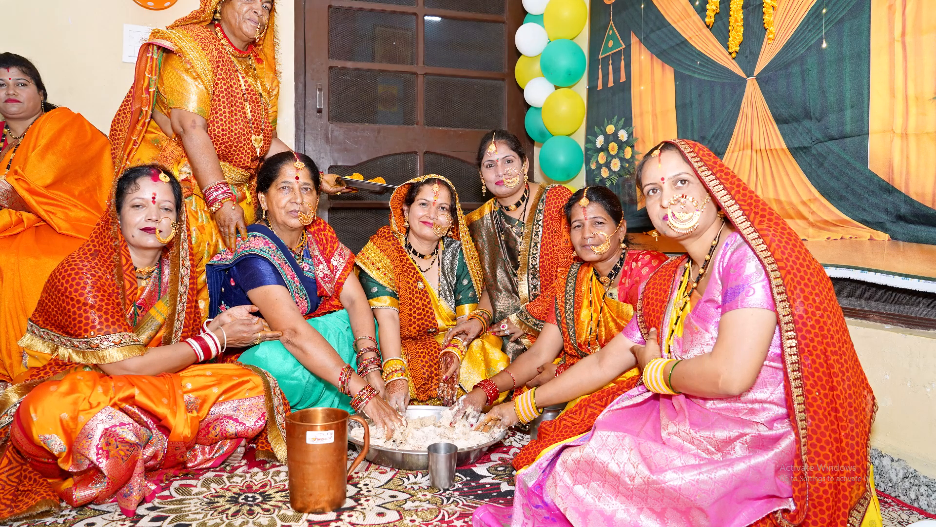
key("ctrl+z")
Apply the follow-up image adjustment to the seated women's photo and fade it to 40%.
key("alt+i")
key("alt+a")
key("alt+x")
key("Return")
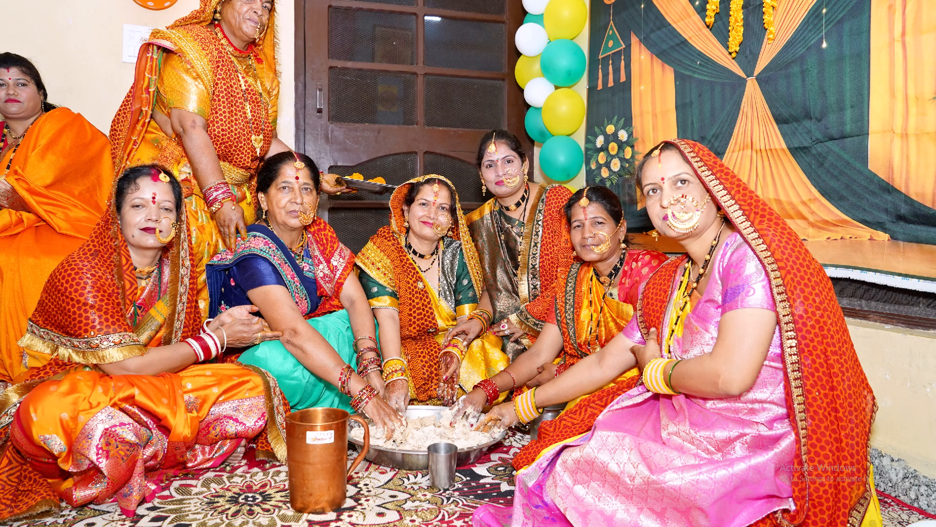
key("ctrl+shift+f")
type("40")
key("Return")
Cut the entire corrected photo and close DSC08474 without saving.
key("ctrl+a")
key("ctrl+x")
key("ctrl+w")
key("Tab")
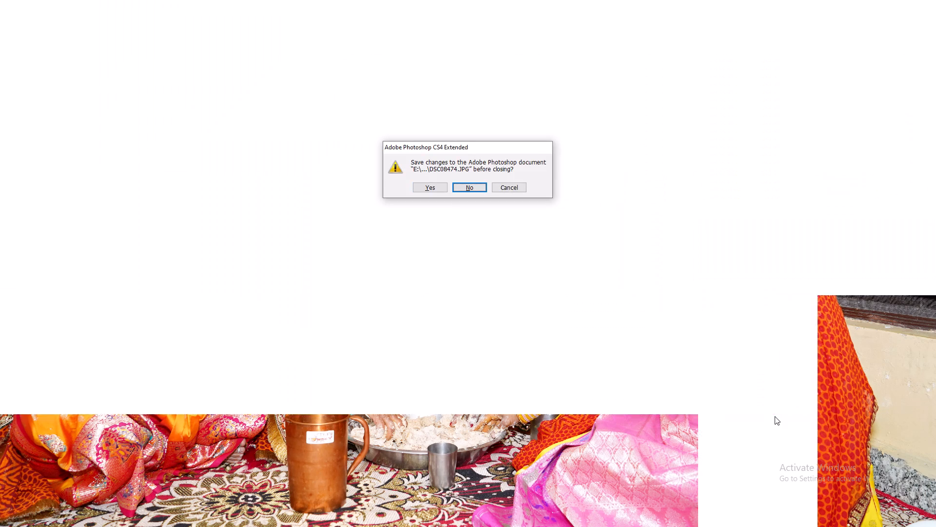
key("Return")
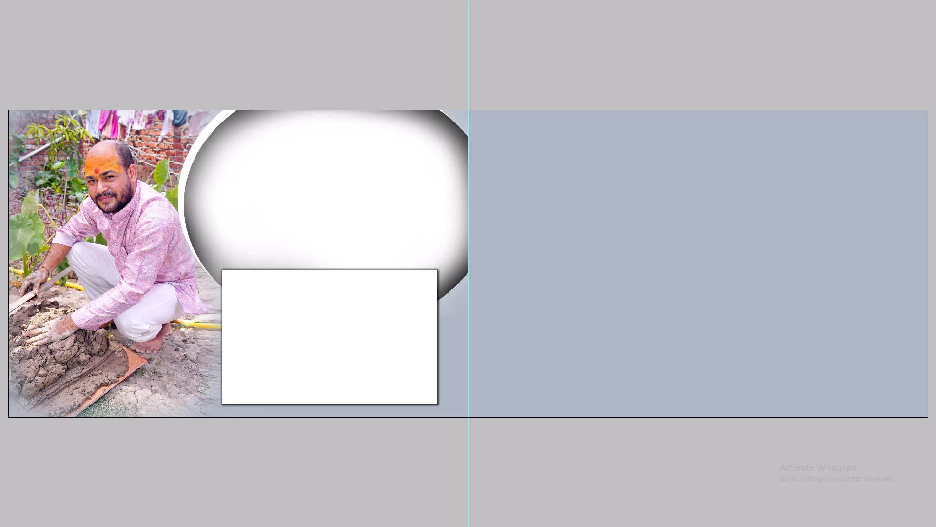
Paste the women's photo above the large oval frame layer on the album page and clip it to the oval.
right_click(350, 199)
left_click(375, 202)
key("ctrl+v")
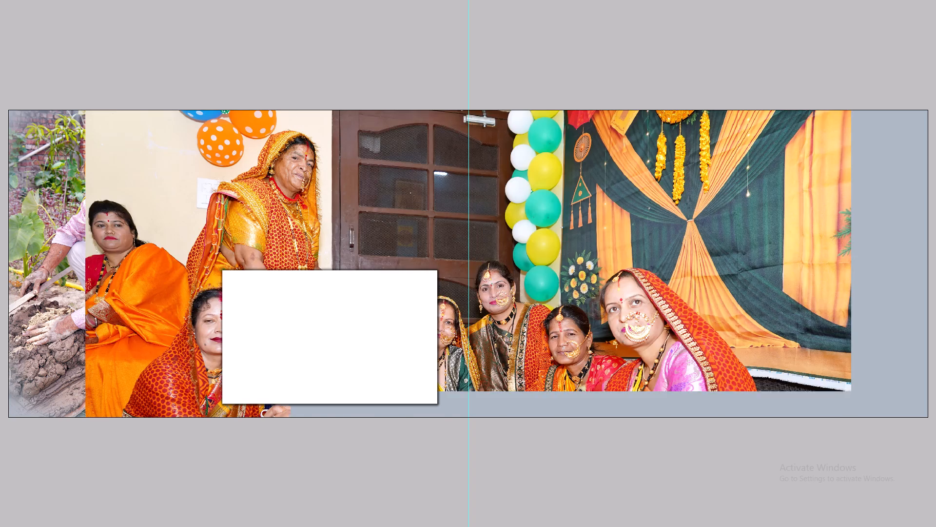
key("ctrl+g")
Scale the pasted women's photo down and move it over the oval frame.
key("ctrl+t")
left_click_drag(85, 113, 335, 262, "alt+shift")
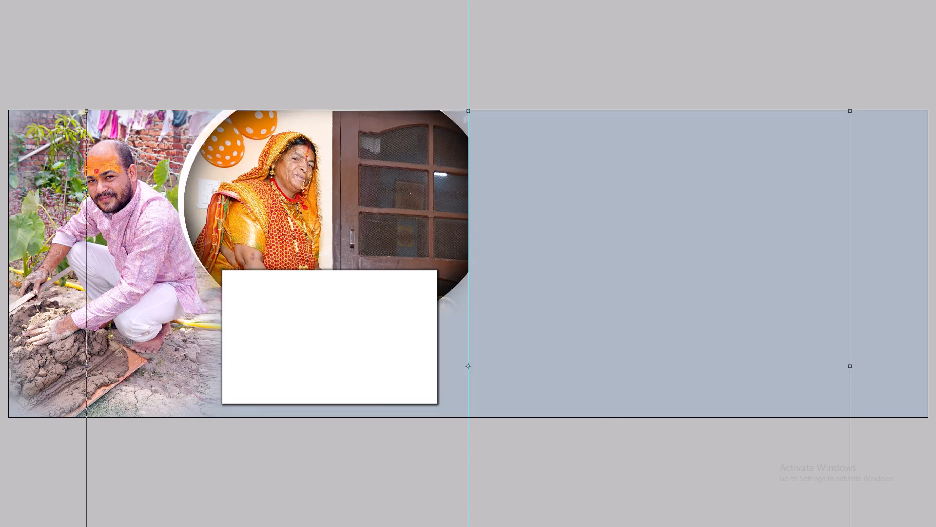
left_click_drag(335, 262, 362, 304, "alt+shift")
left_click_drag(465, 337, 356, 174)
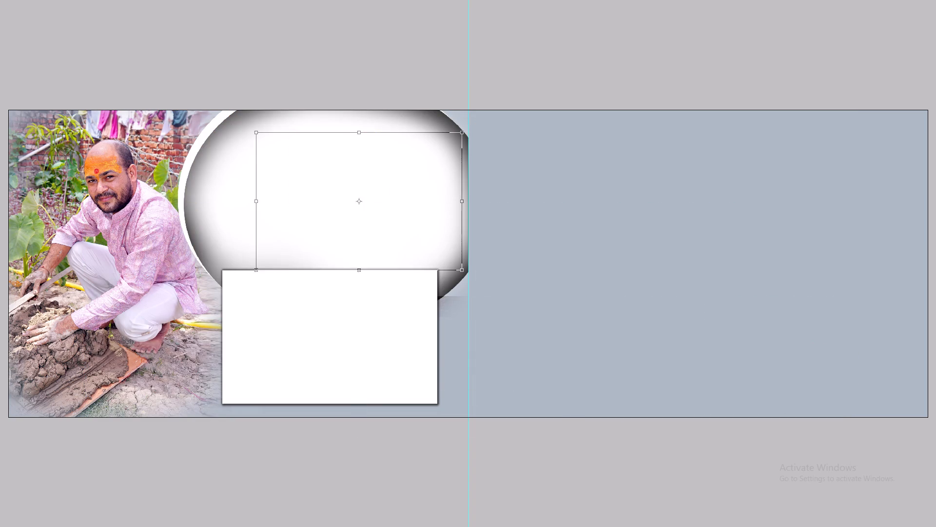
left_click_drag(356, 174, 328, 165)
Enlarge the women's photo so that it covers the whole oval frame.
key("space")
key("space")
key("space")
key("space")
key("space")
left_click_drag(328, 165, 485, 209)
key("ctrl+plus")
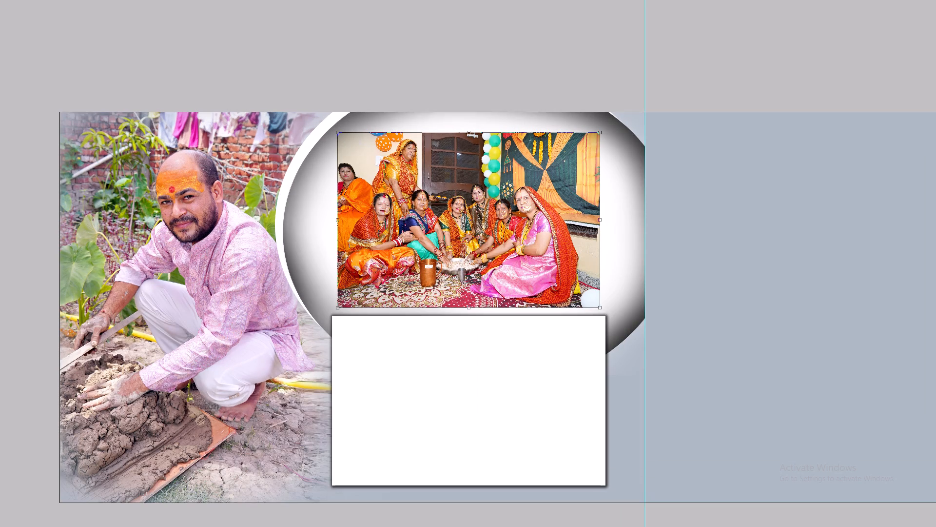
left_click_drag(599, 309, 683, 333, "alt+shift")
left_click_drag(601, 315, 617, 320)
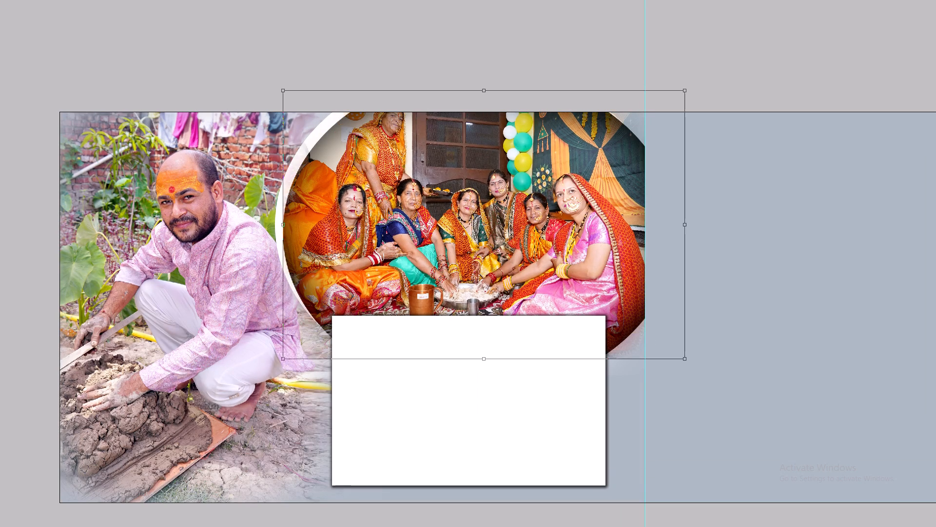
Shrink the photo slightly and shift it so the standing woman and the seated group fit inside the oval, and commit the transform.
key("space")
key("space")
key("space")
key("space")
left_click_drag(617, 320, 593, 315)
key("shift+Down")
key("shift+Left")
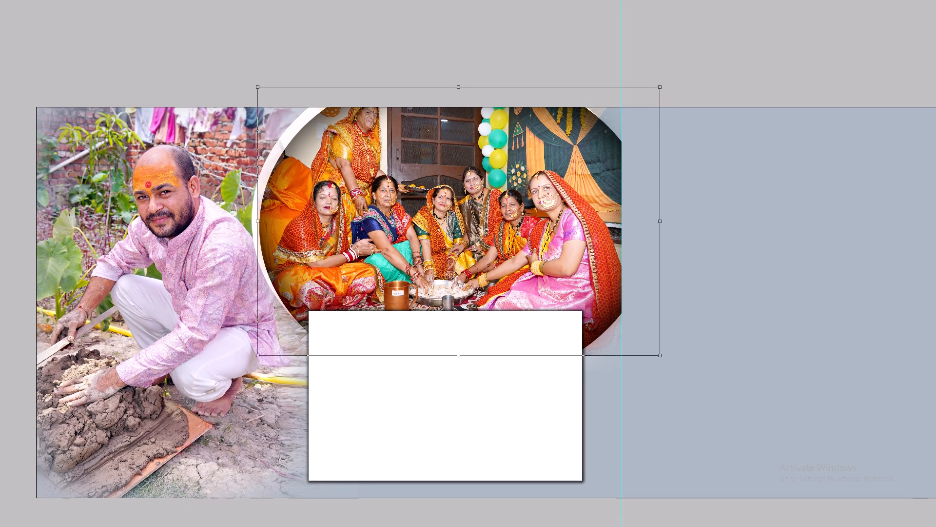
left_click_drag(662, 84, 646, 108, "shift")
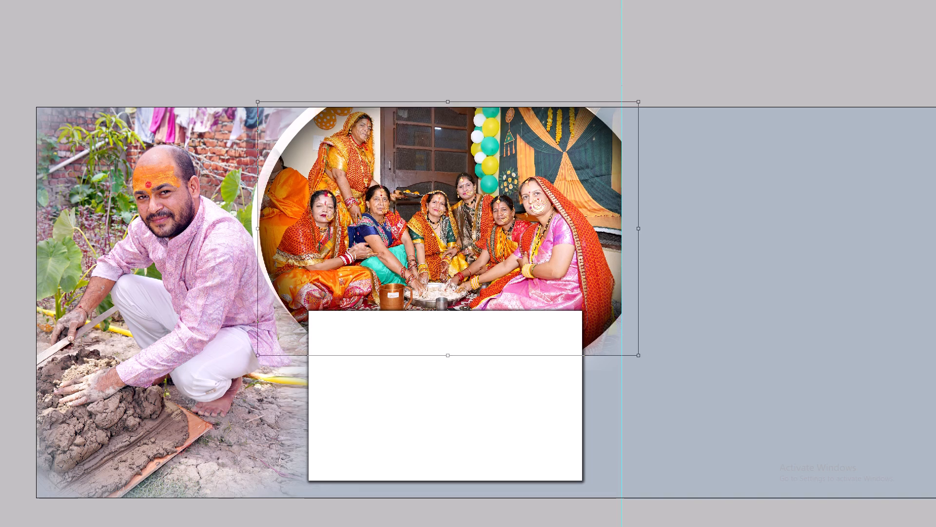
left_click_drag(646, 108, 646, 110, "shift")
key("shift+Right")
key("shift+Right")
key("shift+Right")
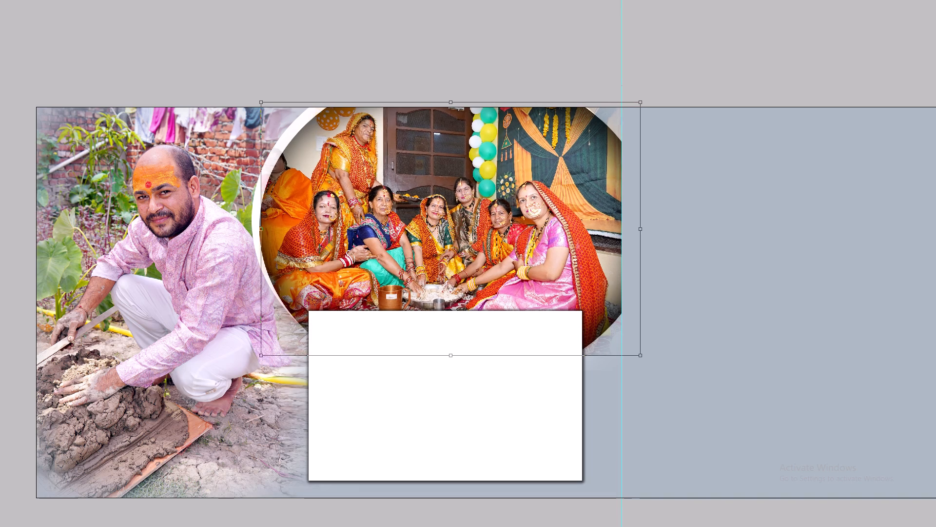
key("Return")
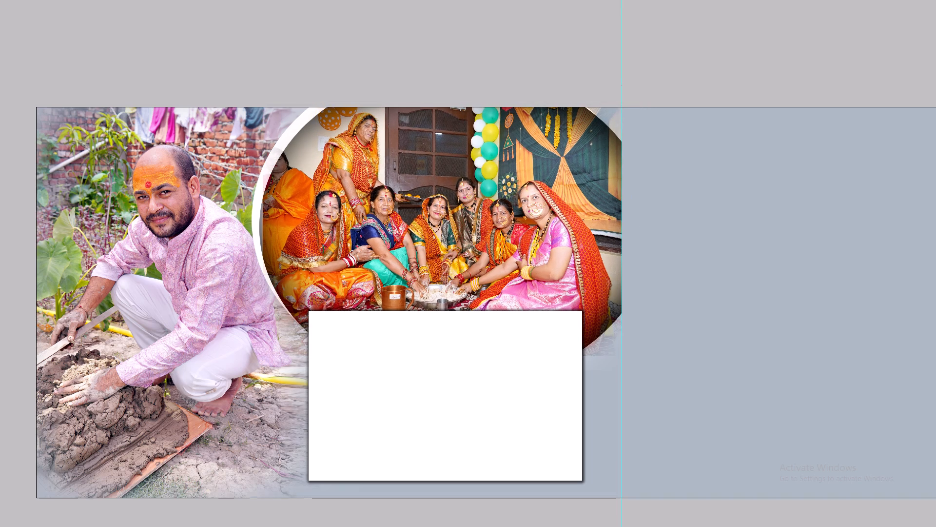
Erase the women's photo spilling faintly outside the oval frame's lower edges, using a smaller Eraser brush.
key("ctrl+plus")
key("e")
key("bracketleft")
key("bracketleft")
key("bracketleft")
key("bracketleft")
key("bracketleft")
key("bracketleft")
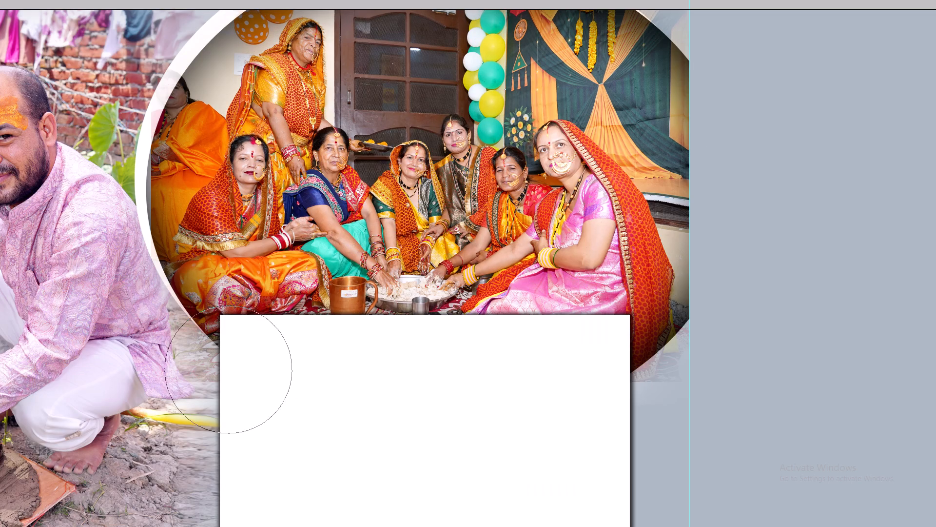
left_click_drag(196, 390, 189, 348)
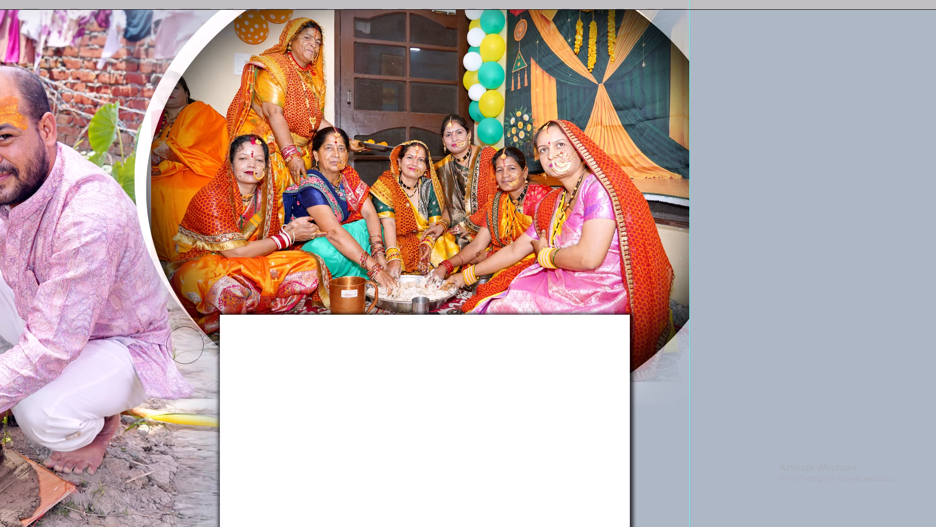
left_click_drag(189, 348, 272, 399)
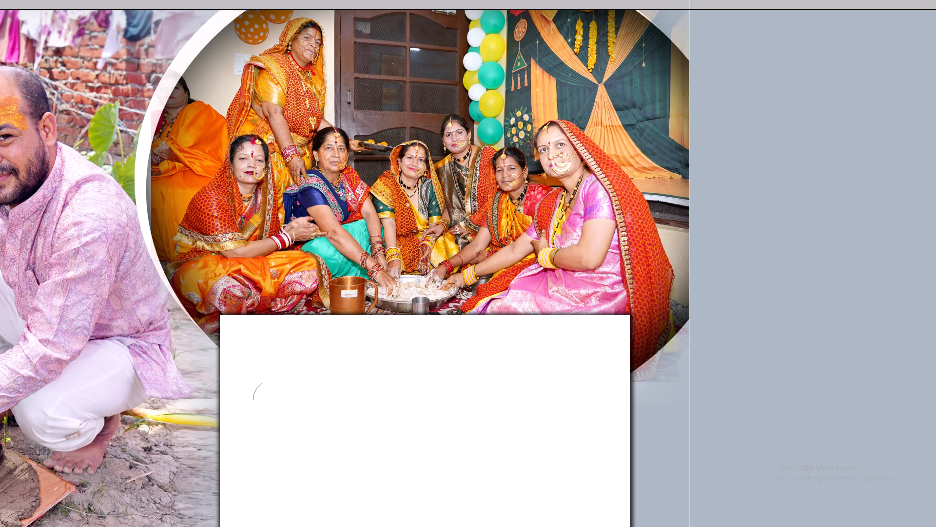
left_click_drag(272, 399, 708, 321)
left_click_drag(708, 321, 591, 402)
key("v")
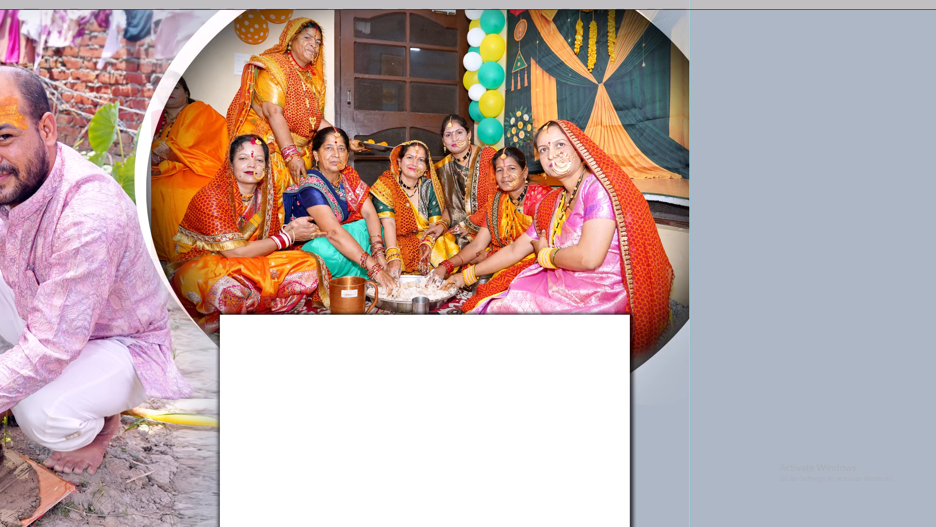
key("ctrl+0")
key("v")
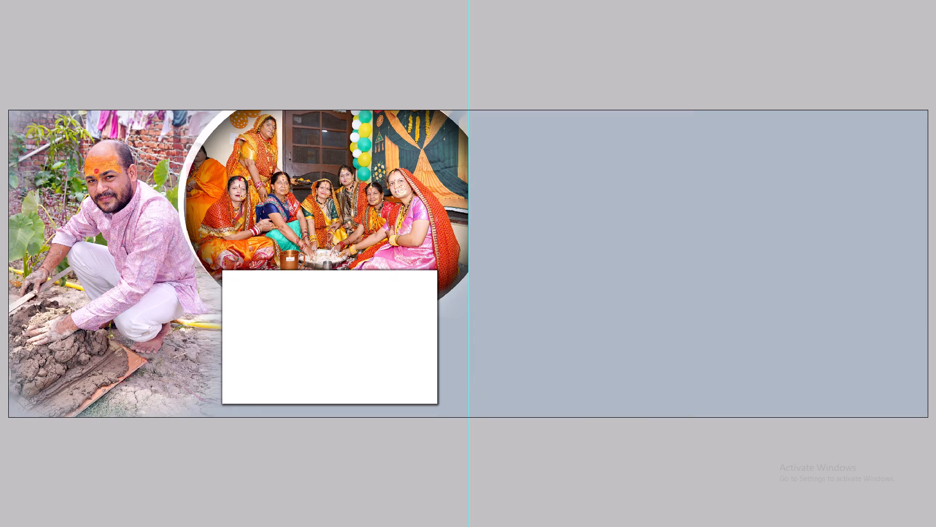
Open photo DSC08477 of the boy with the women in Photoshop, run the preset correction action and deselect.
key("alt+Tab")
left_click(578, 140)
left_click_drag(560, 142, 555, 156)
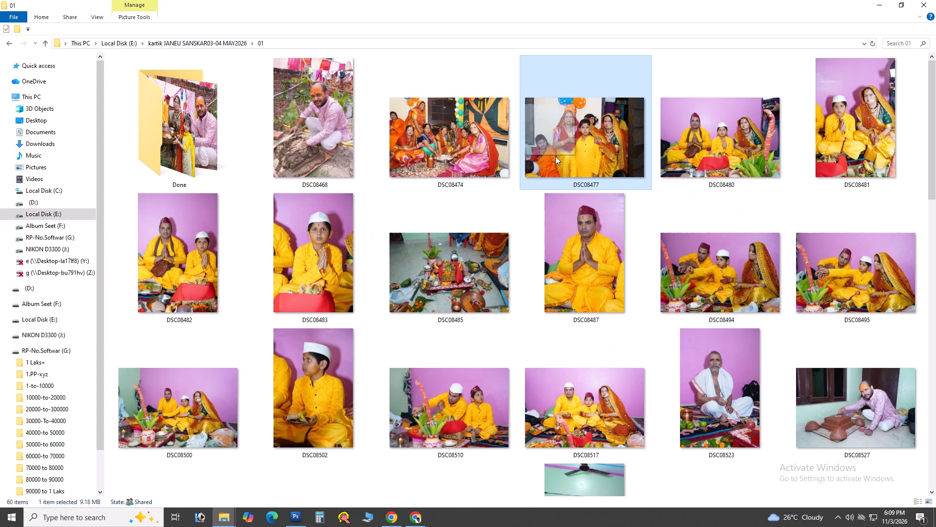
left_click_drag(555, 156, 566, 158)
key("alt+Tab")
key("ctrl+0")
key("0")
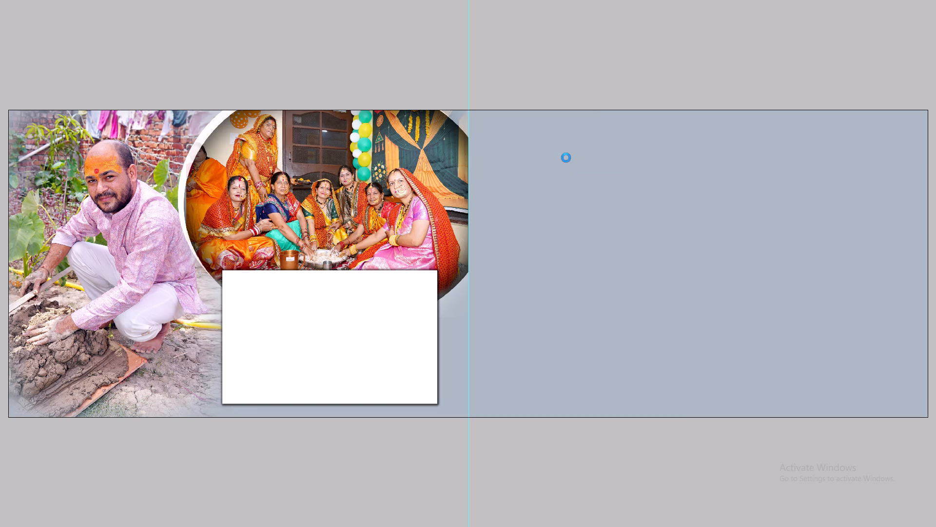
key("F6")
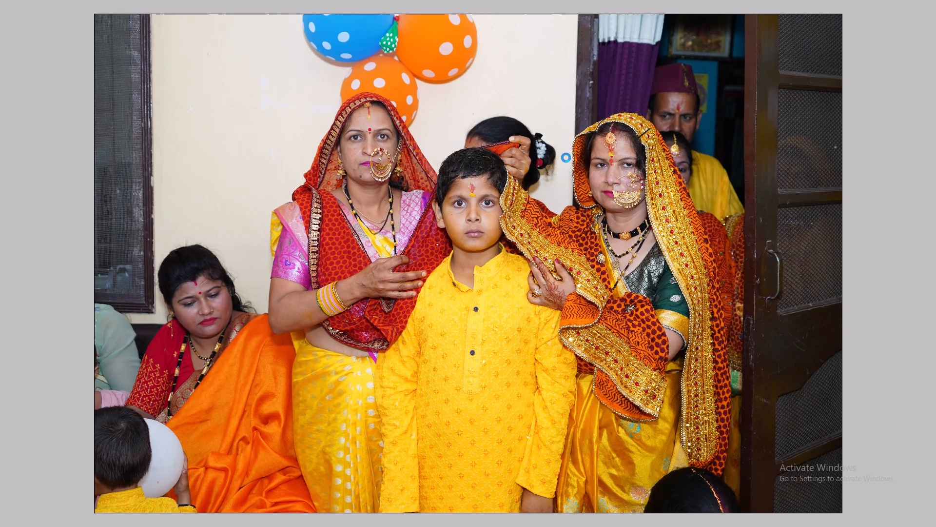
key("ctrl+0")
key("ctrl+d")
Apply Levels to the boy's photo with input values 9, 1.01 and 248.
key("alt+i")
key("alt+a")
key("alt+l")
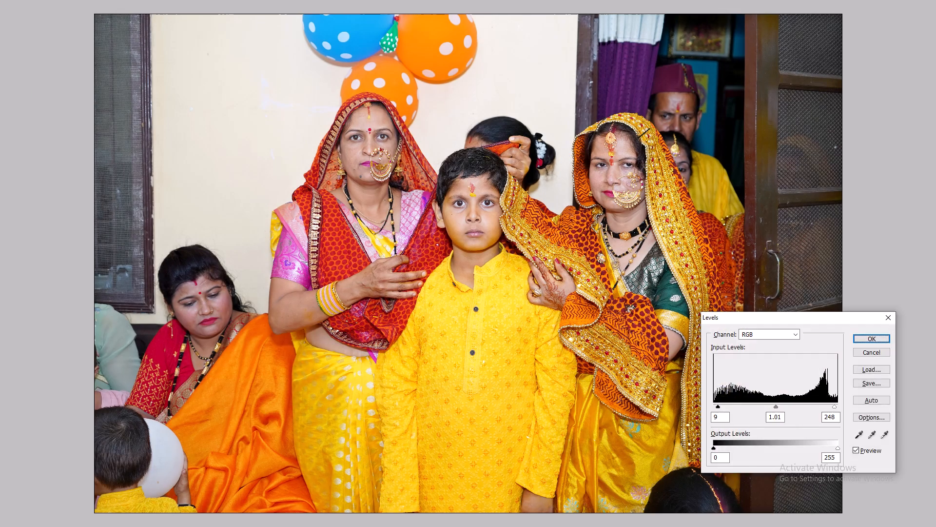
key("Return")
Apply the follow-up image adjustment to the boy's photo and fade it to 40%.
key("alt+i")
key("alt+a")
key("alt+x")
key("Return")
key("ctrl+shift+f")
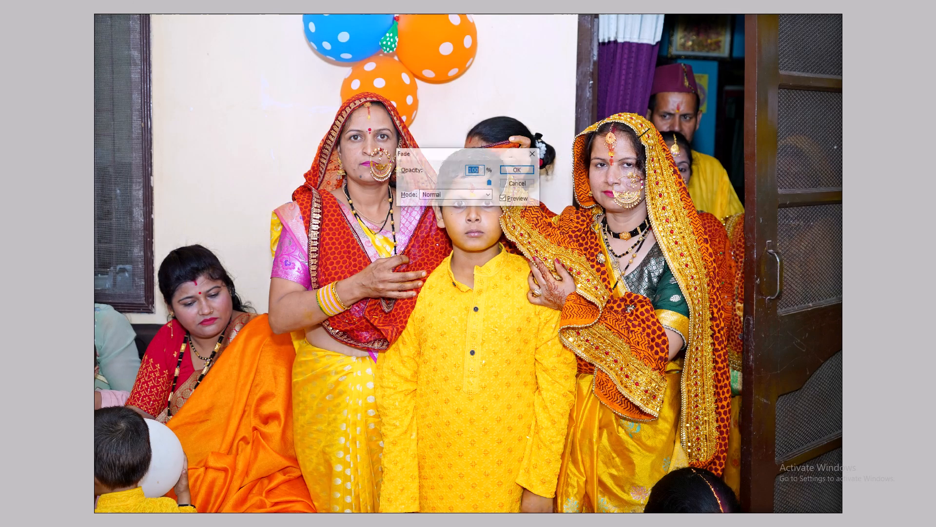
type("40")
key("Return")
Cut the entire corrected photo and close DSC08477 without saving.
key("ctrl+a")
key("ctrl+x")
key("ctrl+w")
key("Tab")
key("Return")
Nudge the women's photo slightly downward within the oval frame.
key("v")
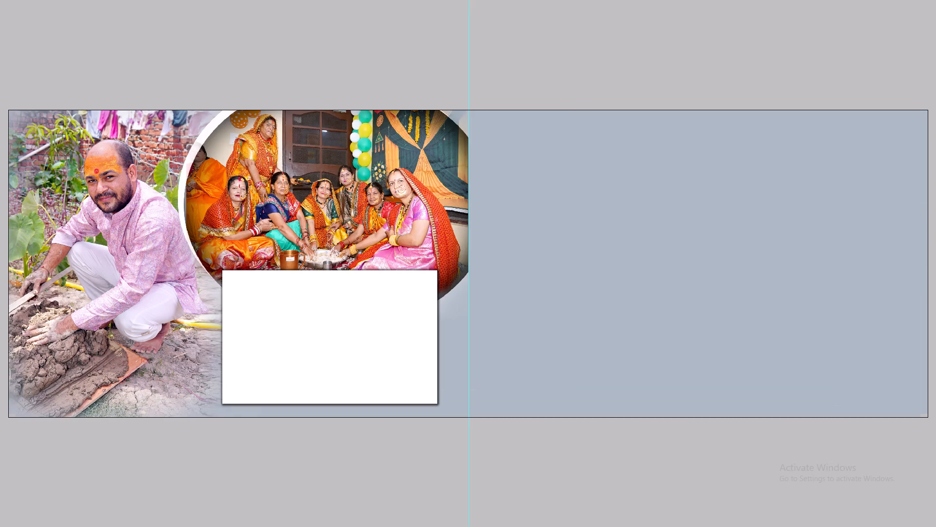
key("shift+Down")
key("shift+Down")
key("shift+Down")
key("shift+Down")
key("Down")
key("v")
Select the top strip of the women's photo and stretch it slightly upward to reach the page's upper edge.
key("space")
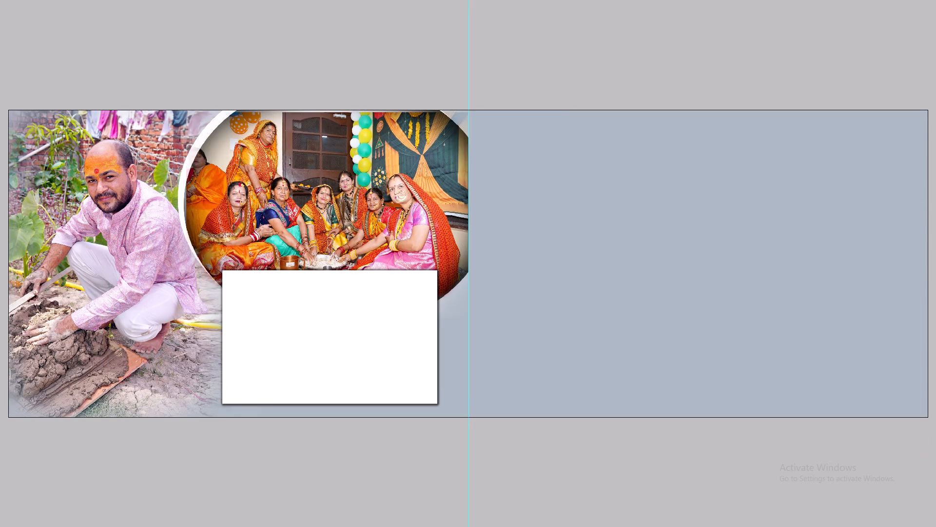
left_click_drag(335, 104, 362, 304)
key("ctrl+plus")
key("m")
left_click_drag(146, 255, 554, 295)
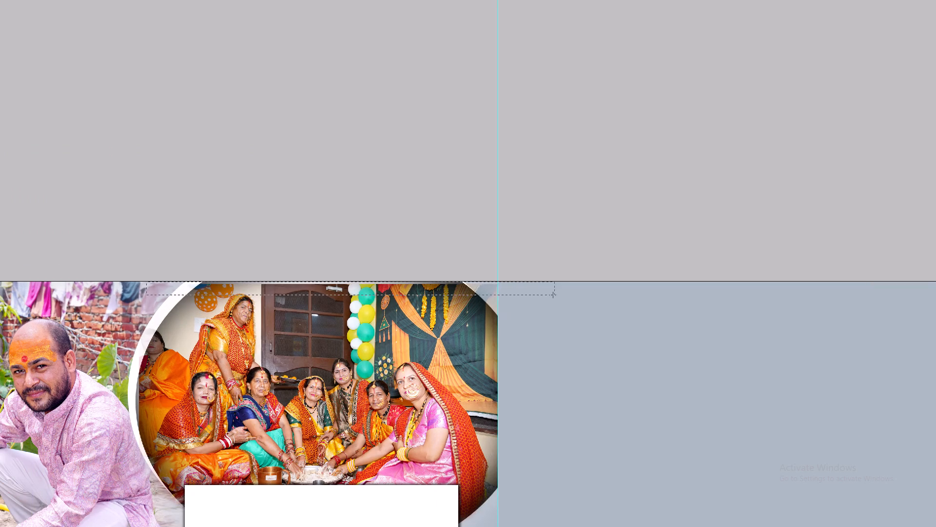
left_click_drag(554, 295, 564, 290)
key("ctrl+t")
left_click_drag(354, 282, 355, 276)
key("Return")
key("ctrl+d")
Paste the boy's photo above the white rectangle's Shape 3 layer, clip it to that shape and scale it down to roughly frame size.
key("ctrl+0")
key("ctrl+minus")
key("v")
right_click(345, 279)
left_click(364, 285)
key("ctrl+v")
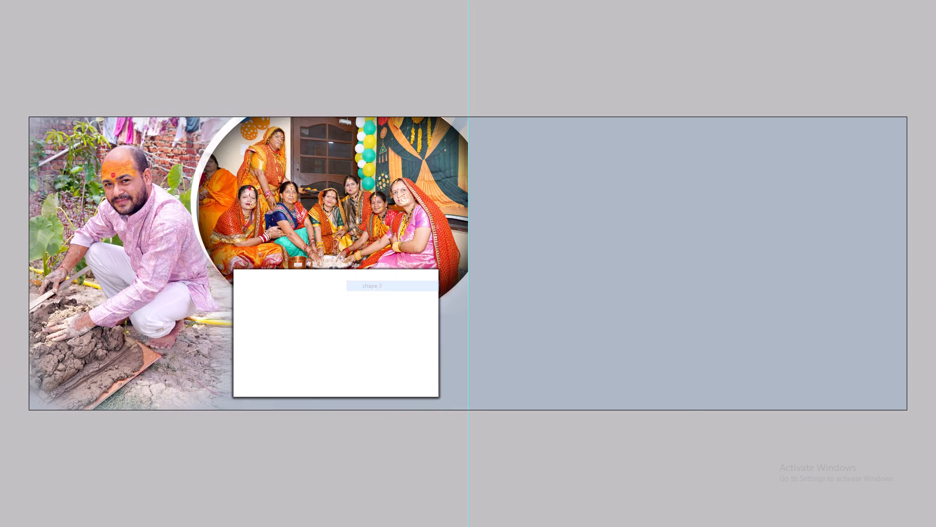
key("ctrl+g")
key("ctrl+t")
left_click_drag(103, 115, 350, 275, "alt+shift")
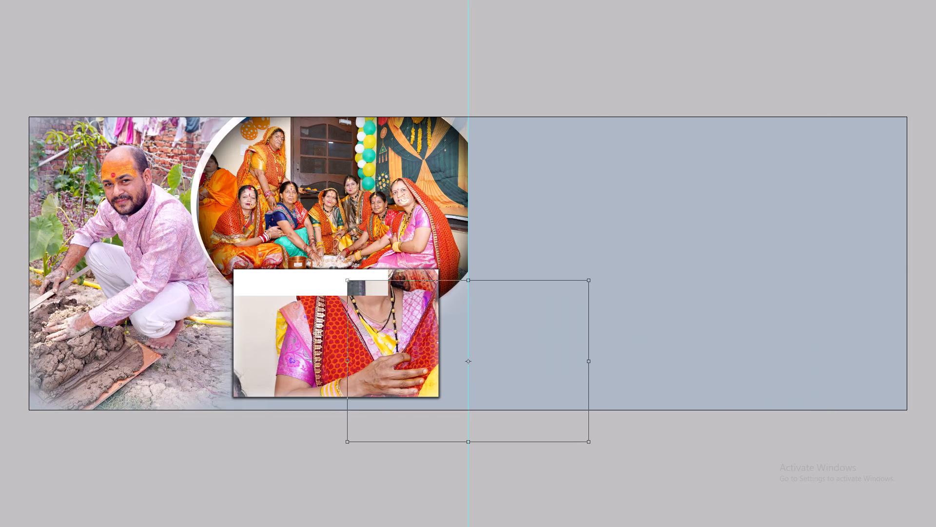
left_click_drag(350, 275, 372, 289, "alt+shift")
left_click_drag(405, 319, 313, 295)
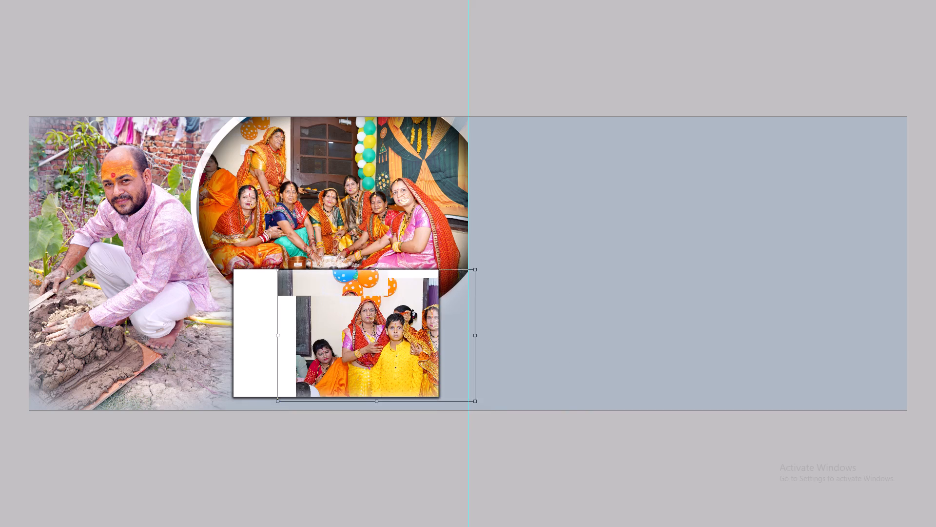
left_click_drag(313, 295, 273, 287)
Enlarge the clipped photo within the rectangular frame to crop closely on the boy and the two women beside him.
key("ctrl+plus")
key("space")
key("space")
key("space")
key("space")
key("space")
key("space")
key("space")
key("space")
key("space")
key("space")
left_click_drag(300, 352, 444, 196)
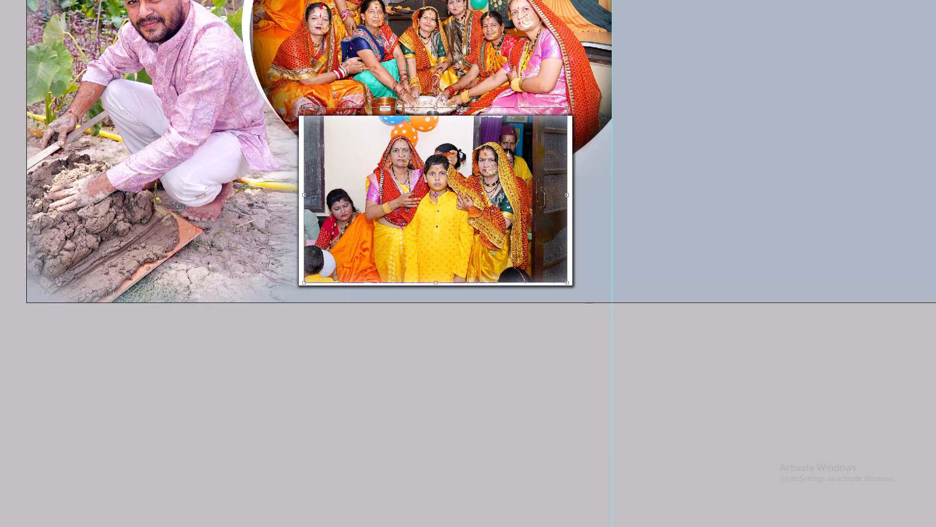
left_click_drag(569, 283, 613, 304, "alt+shift")
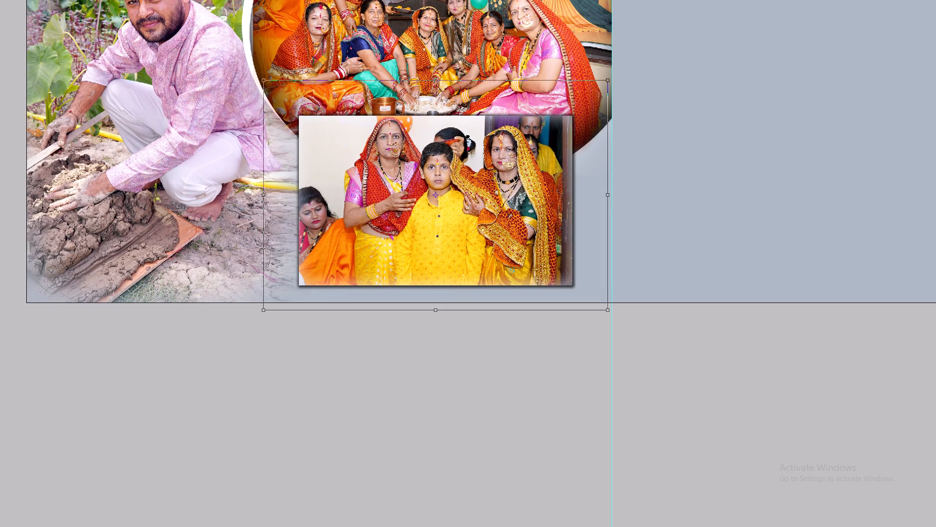
left_click_drag(613, 304, 629, 306, "alt+shift")
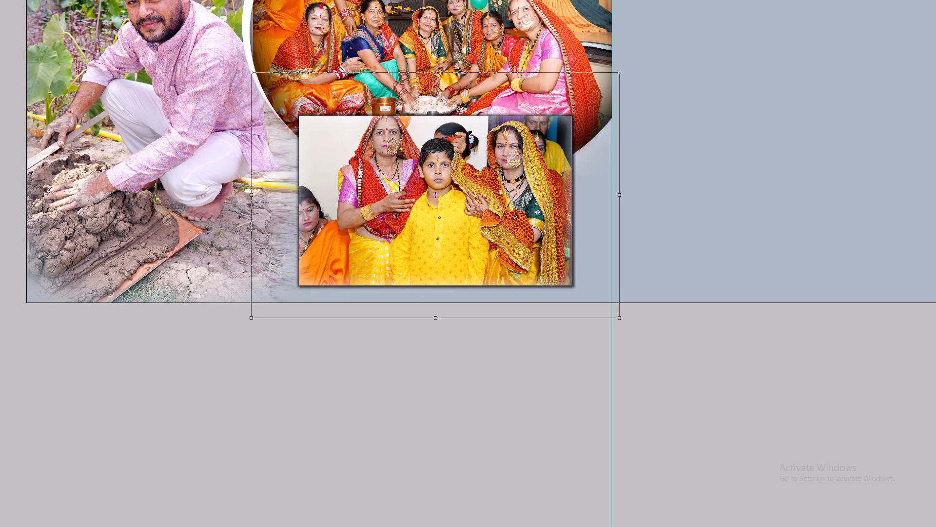
left_click_drag(254, 318, 205, 347, "shift")
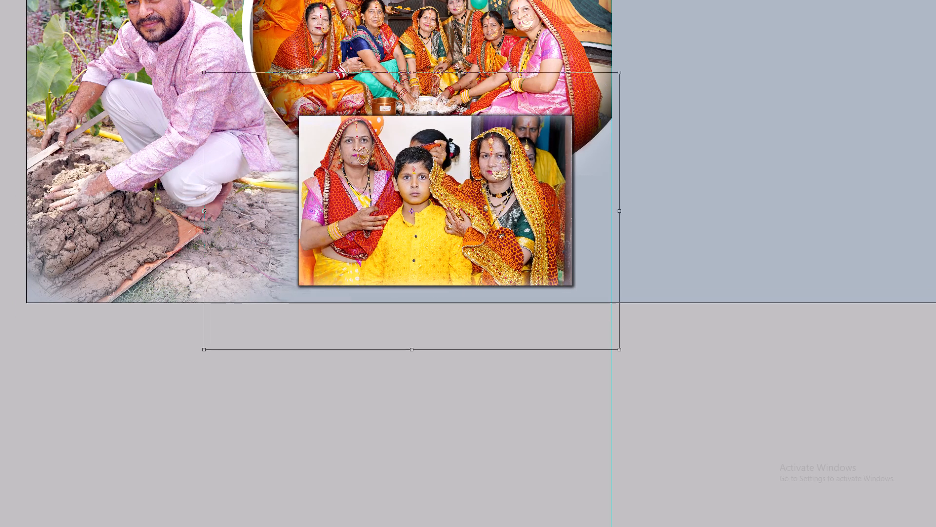
left_click_drag(483, 227, 483, 245, "shift")
key("shift+Right")
key("shift+Right")
key("shift+Up")
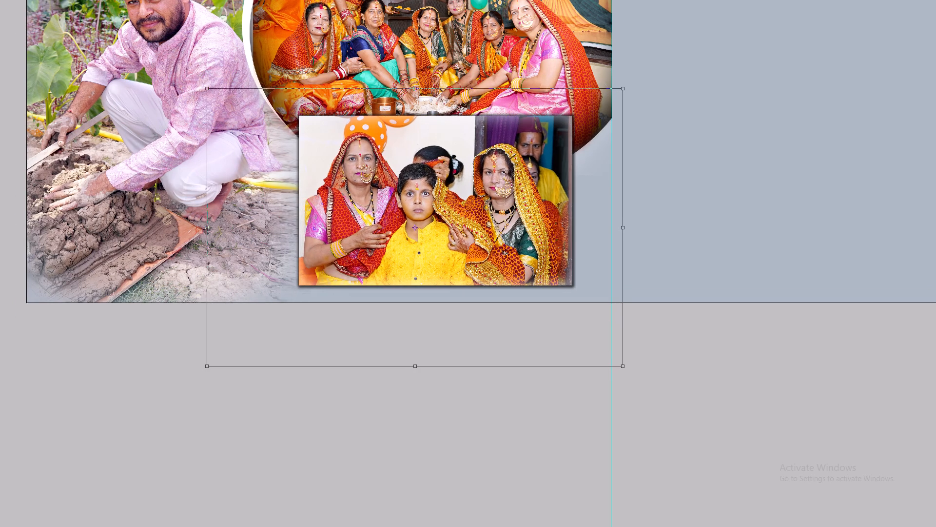
left_click_drag(624, 369, 656, 382, "shift")
Shift the enlarged photo up and left so the boy and both women sit well within the rectangular frame, and apply the transform.
key("shift+Left")
key("shift+Left")
key("shift+Up")
key("shift+Up")
key("shift+Up")
key("shift+Up")
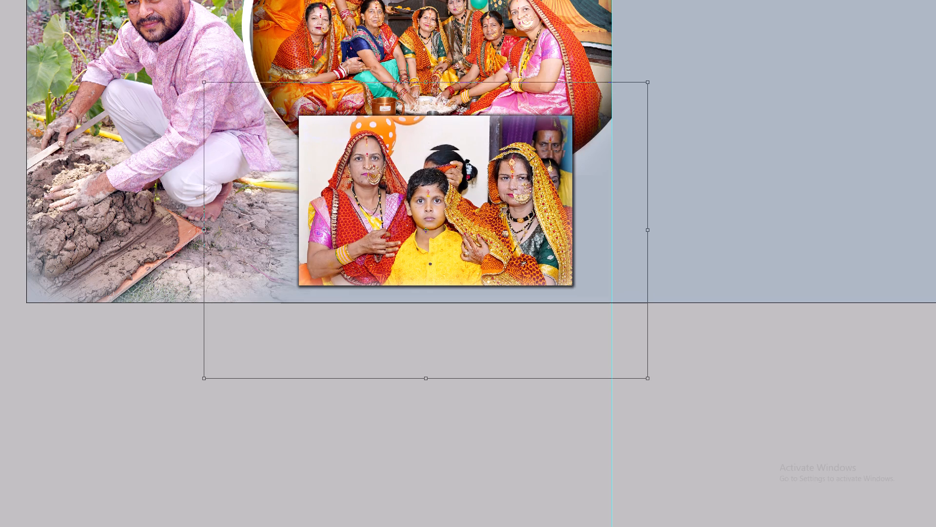
key("shift+Up")
key("Return")
key("Up")
key("Left")
key("Up")
key("Left")
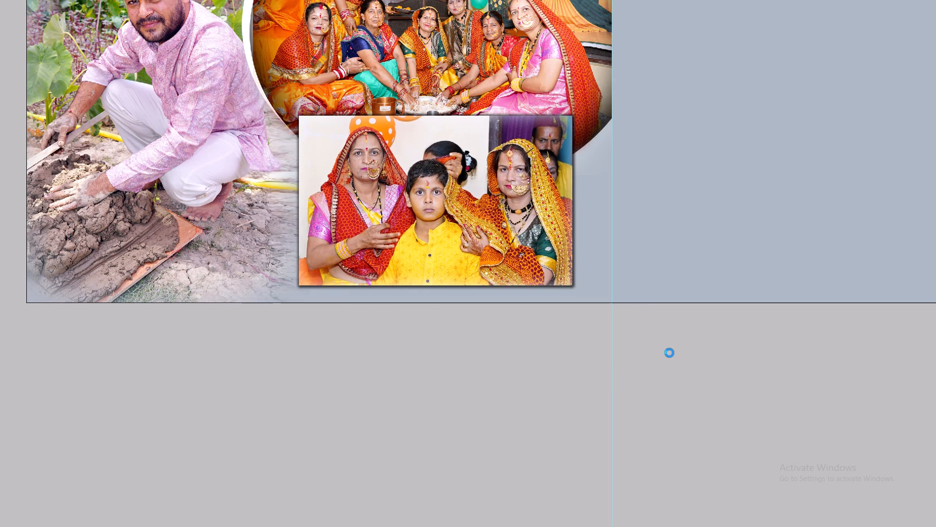
key("Up")
key("Up")
key("ctrl+0")
Switch to the 01 photo folder and move DSC08468, DSC08474 and DSC08477 into the Done folder.
key("alt+Tab")
scroll(591, 319, "up", 3)
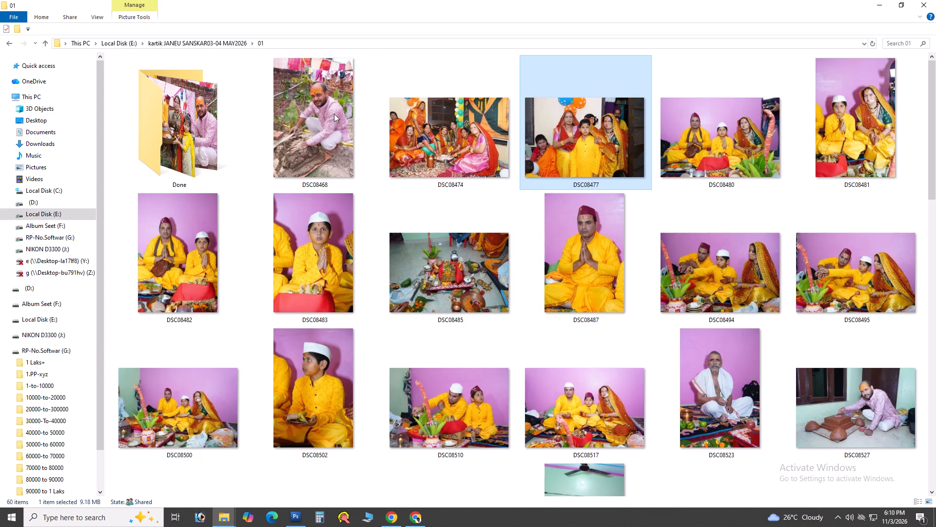
left_click(315, 113, "shift")
left_click_drag(317, 129, 198, 144)
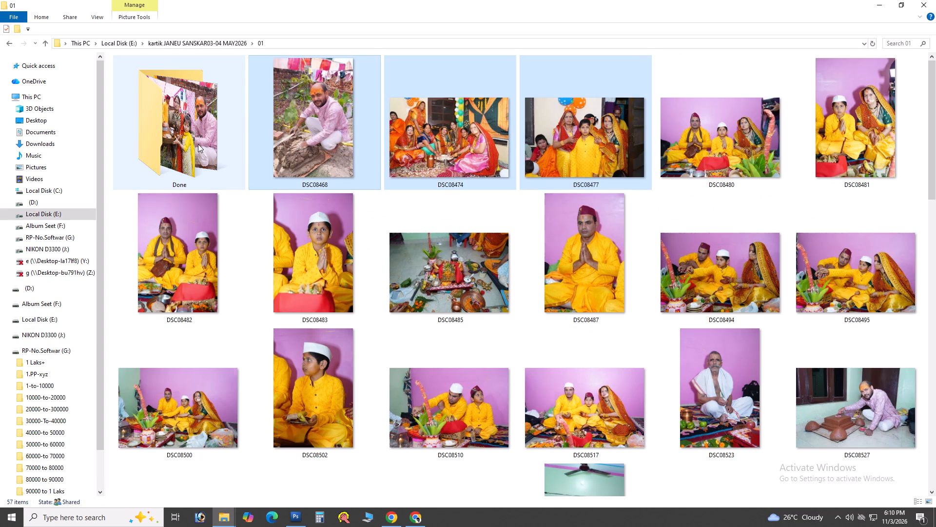
Move photos DSC08481, DSC08482 and DSC08483 into the Done folder.
left_click(380, 167)
left_click(433, 141)
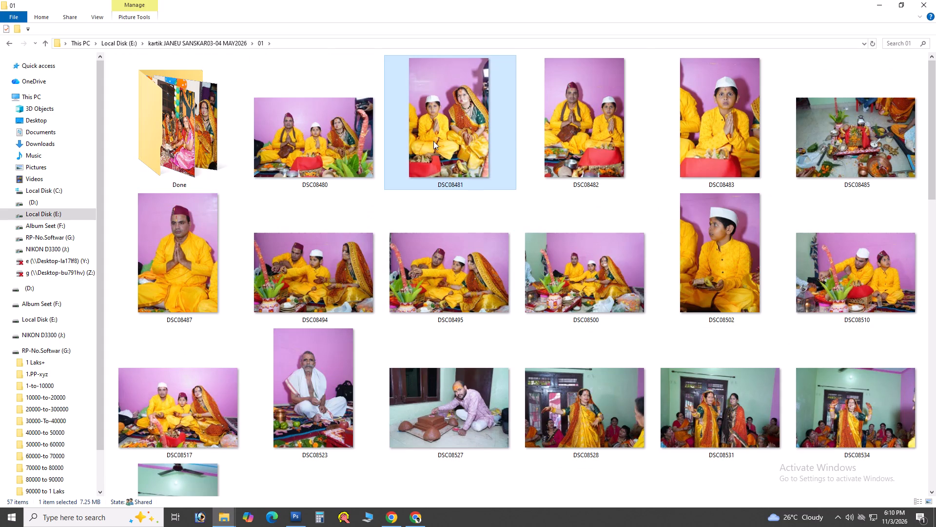
left_click(735, 159, "shift")
left_click_drag(701, 140, 218, 151)
Select photos DSC08480, DSC08485, DSC08487 and DSC08494 together in the 01 folder.
left_click(308, 163)
left_click(569, 168, "shift")
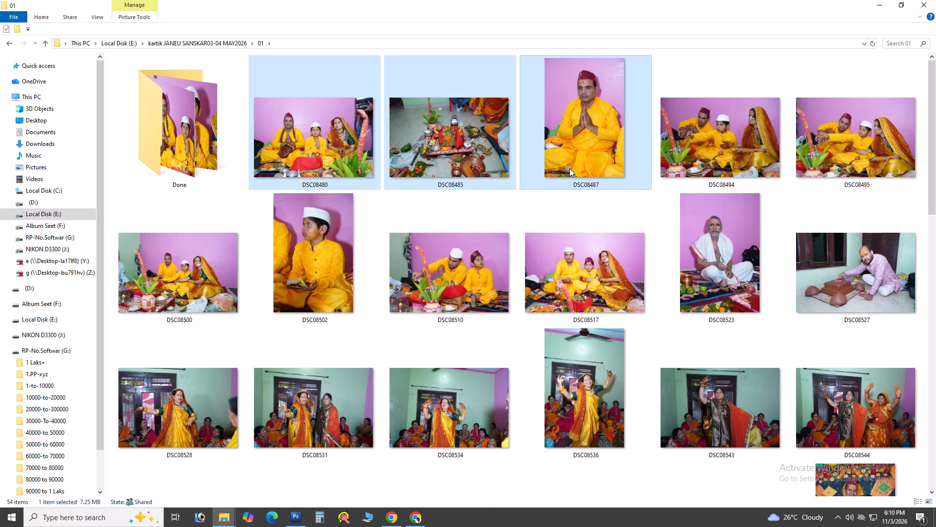
key("alt+Tab")
key("alt+Tab")
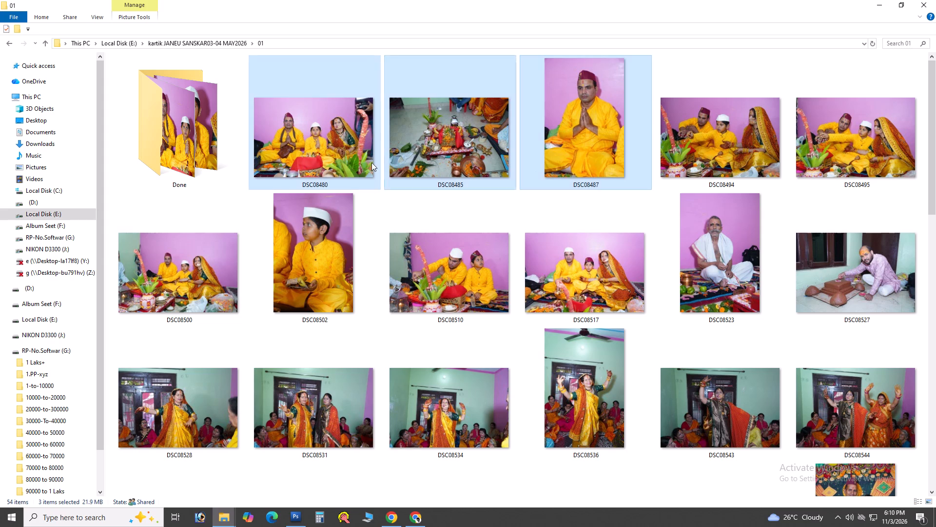
left_click(327, 152)
left_click(663, 157, "shift")
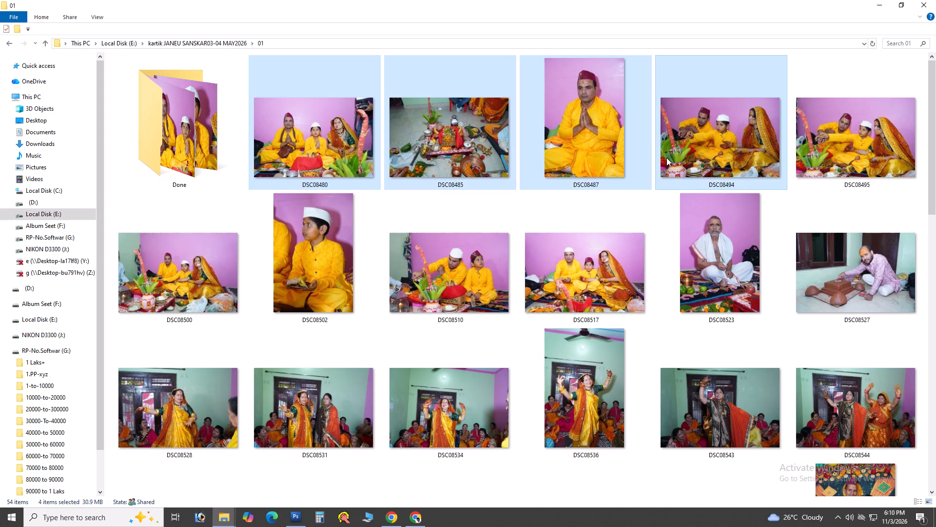
Examine the PSD template thumbnails in the Voll-----50 and birthday --- psd folders for a suitable album layout.
key("alt+Tab")
key("alt+Tab")
key("alt+Tab")
key("alt+Tab")
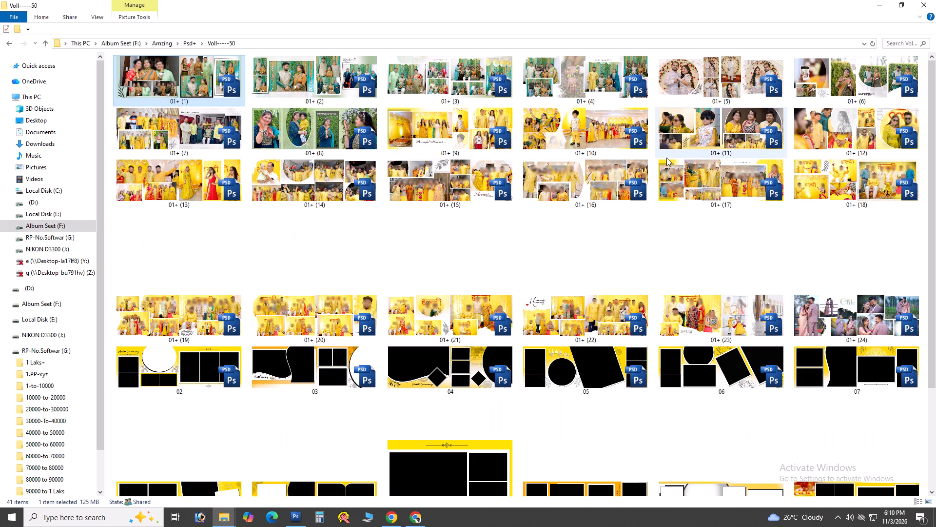
scroll(666, 158, "up", 1)
scroll(630, 176, "up", 4)
key("alt+Tab")
key("alt+Tab")
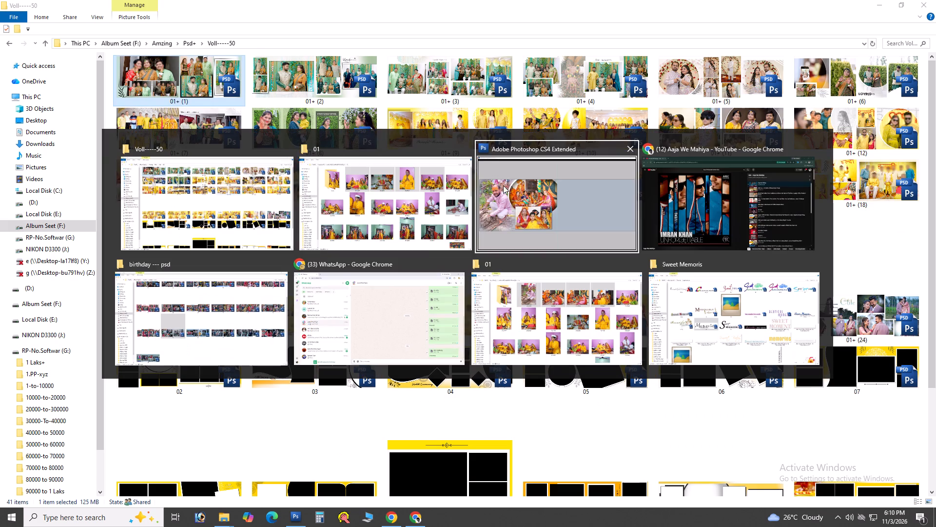
left_click(246, 307, "alt")
scroll(509, 365, "down", 4)
left_click(510, 398)
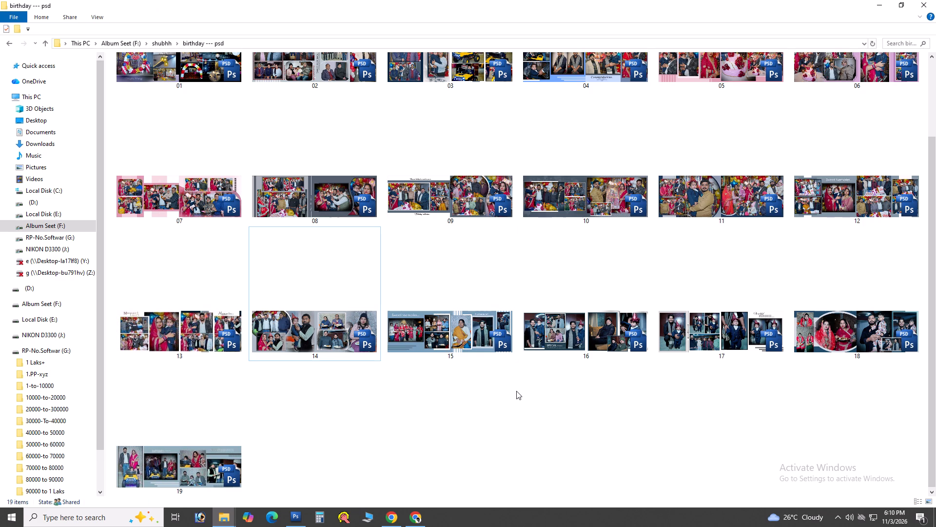
scroll(550, 394, "down", 6)
left_click(622, 407)
scroll(623, 408, "up", 3)
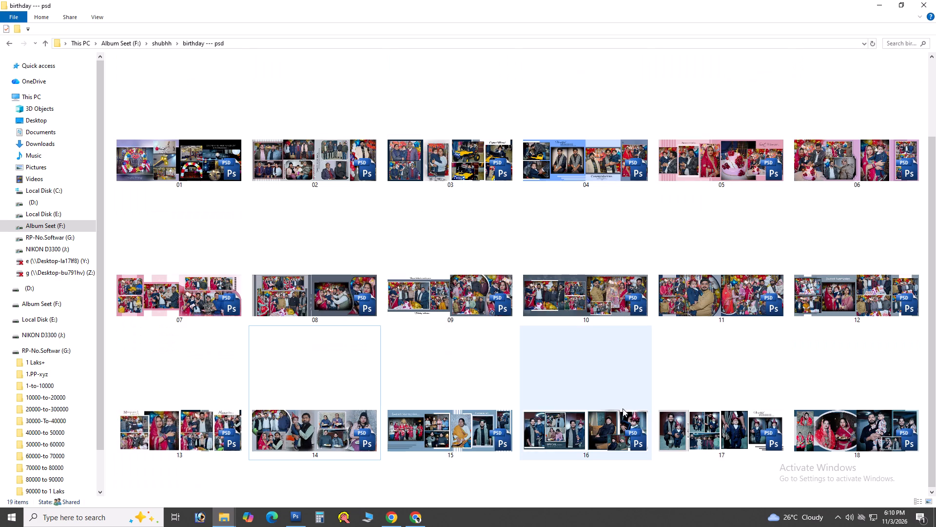
scroll(623, 408, "down", 3)
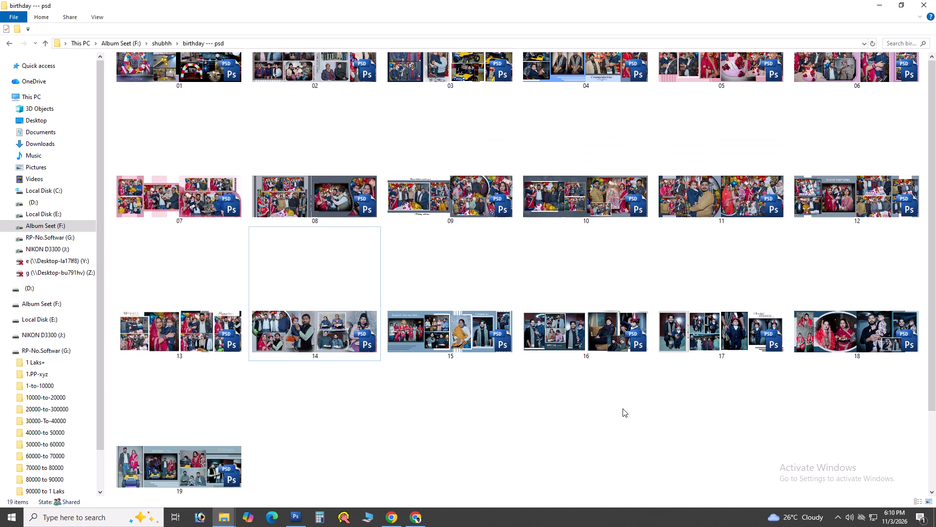
scroll(623, 408, "down", 2)
scroll(623, 408, "up", 3)
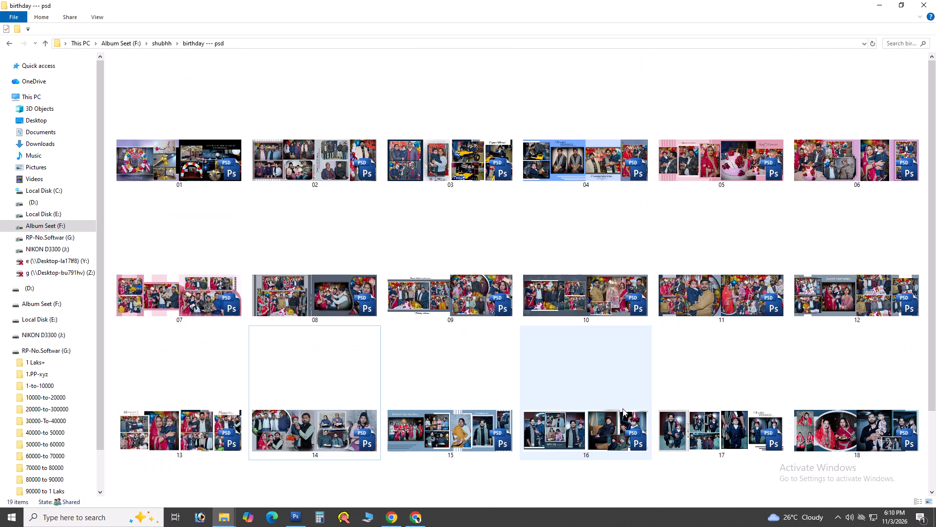
key("alt+Tab")
key("alt+Tab")
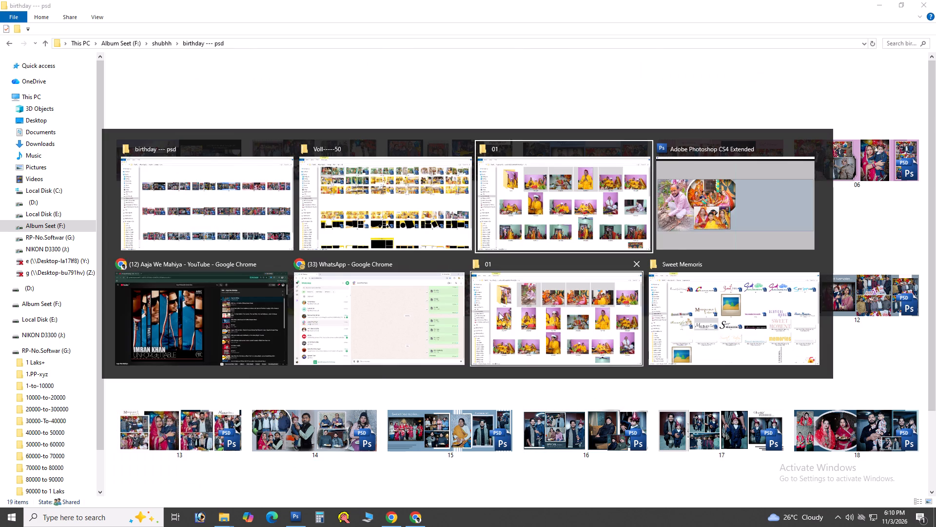
left_click(386, 231, "alt")
scroll(527, 217, "up", 2)
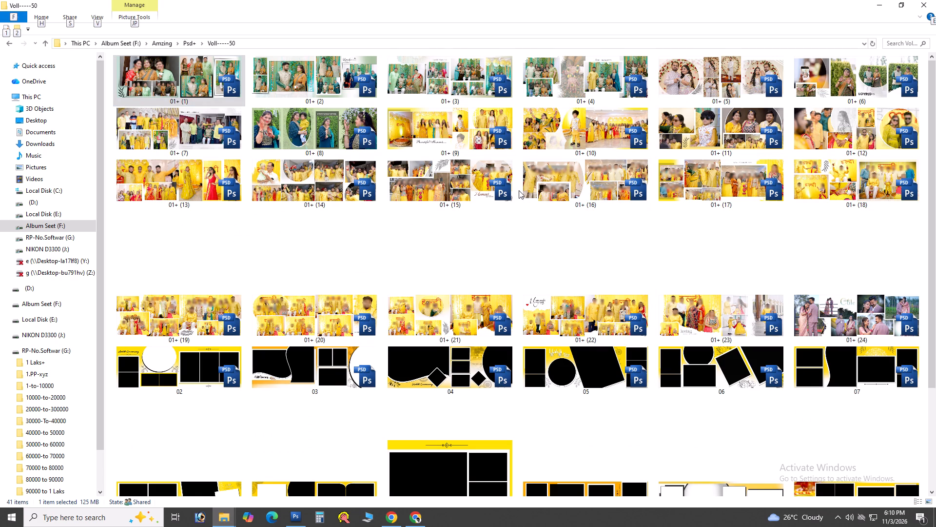
left_click(519, 190)
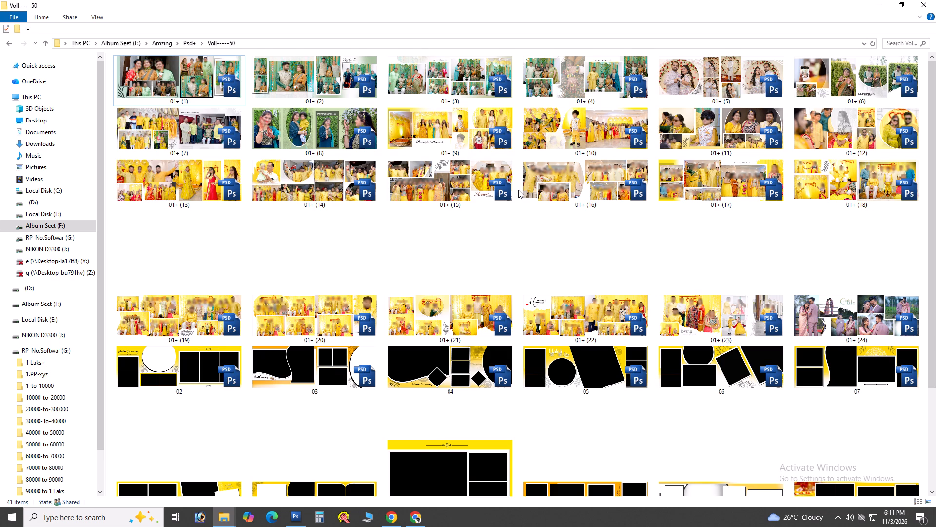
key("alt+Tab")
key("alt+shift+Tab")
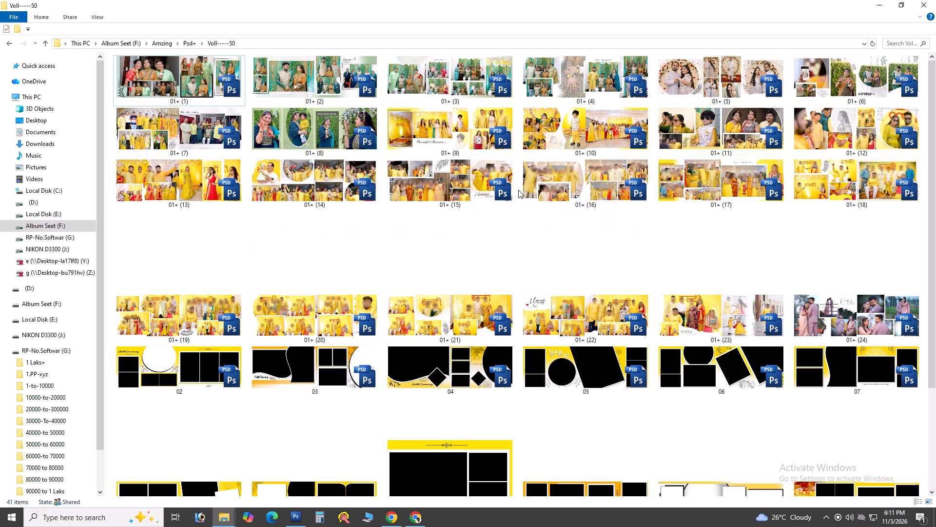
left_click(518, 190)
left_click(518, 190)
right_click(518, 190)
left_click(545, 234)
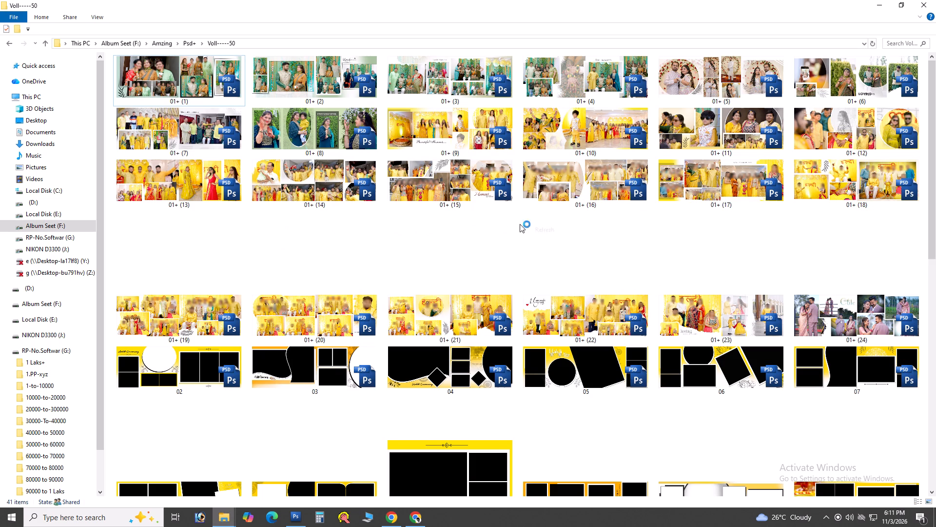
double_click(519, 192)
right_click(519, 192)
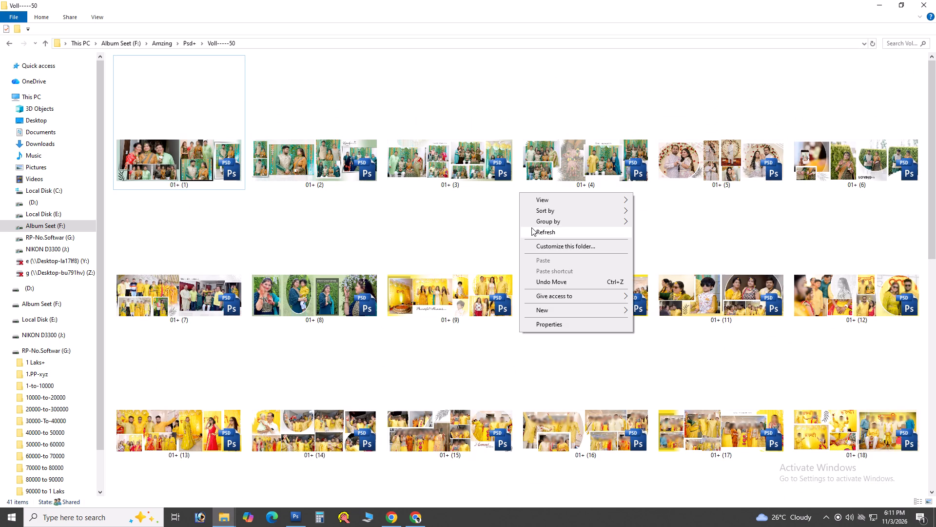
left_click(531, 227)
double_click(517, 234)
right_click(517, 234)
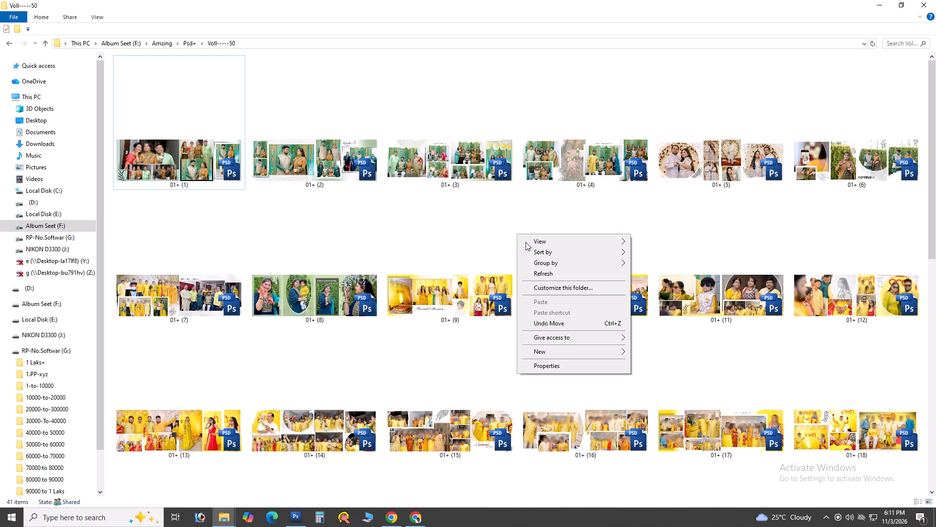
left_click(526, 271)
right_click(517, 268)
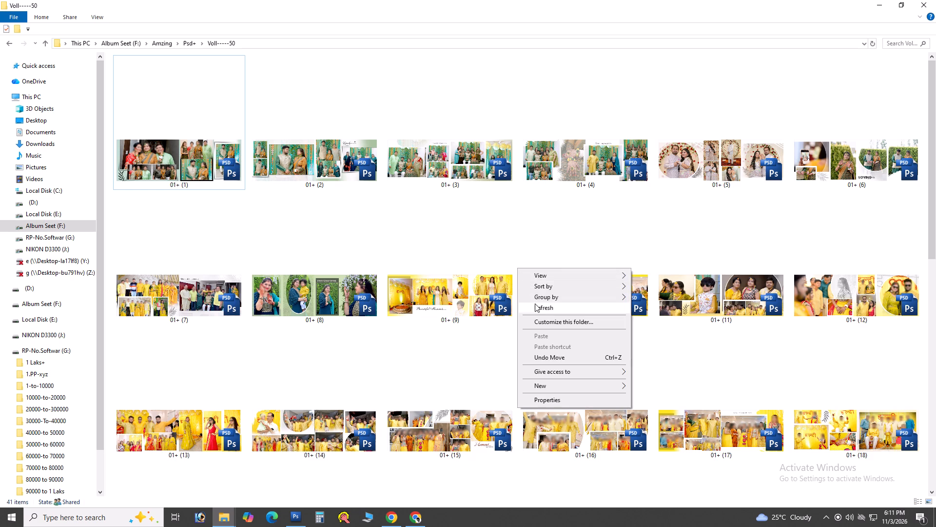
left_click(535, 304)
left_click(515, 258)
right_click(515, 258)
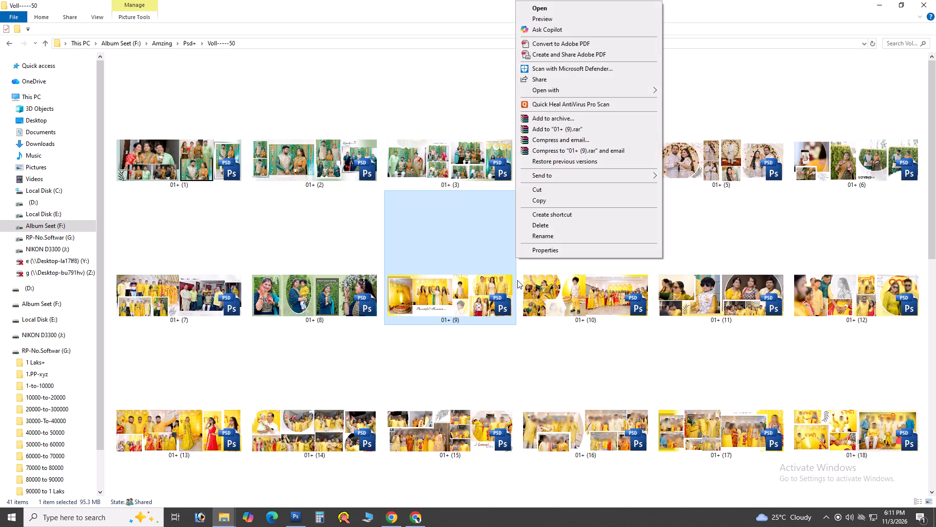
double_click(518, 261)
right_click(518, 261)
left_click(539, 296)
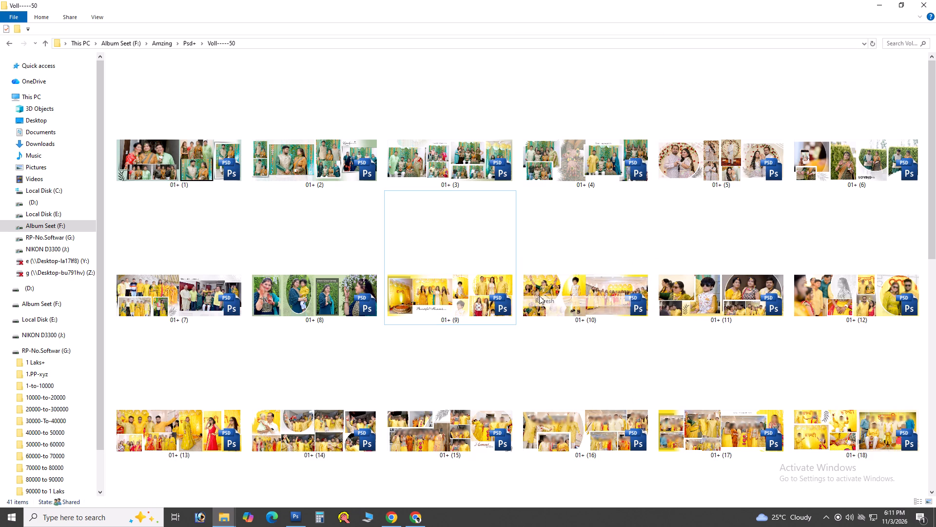
Switch to the Chrome window and play Guru Randhawa's Moon Rise video from the Aaja We Mahiya YouTube mix.
left_click(414, 526)
left_click(406, 358)
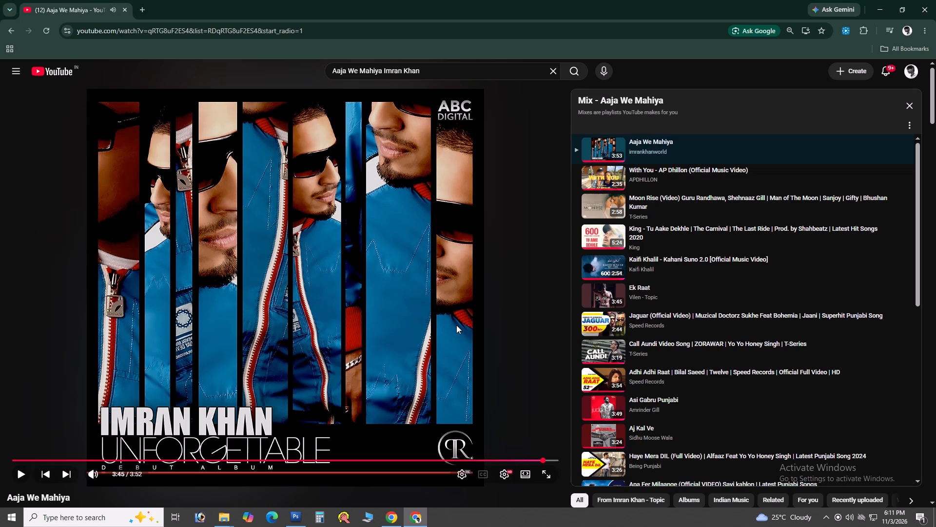
left_click(653, 210)
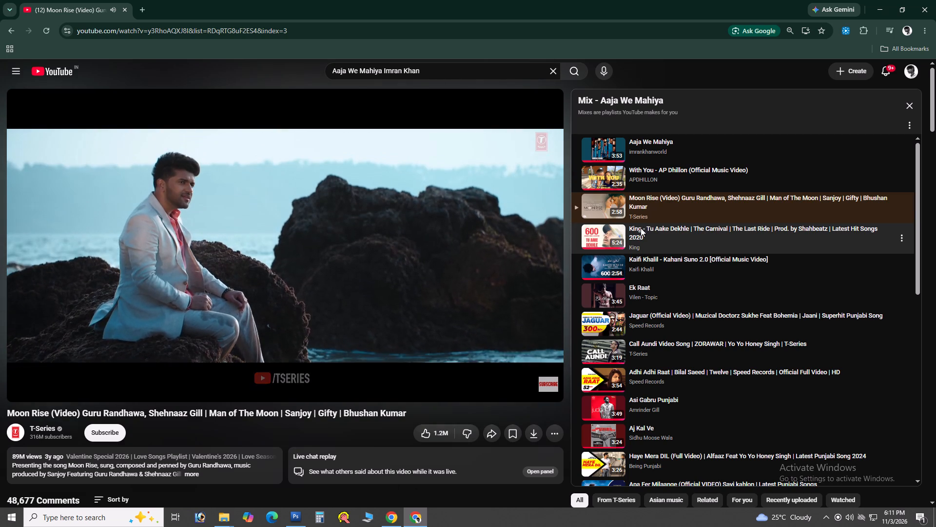
Review the half-filled album page in Photoshop and examine the PSD template thumbnails in the Voll-----50 folder for a matching layout.
left_click(293, 517)
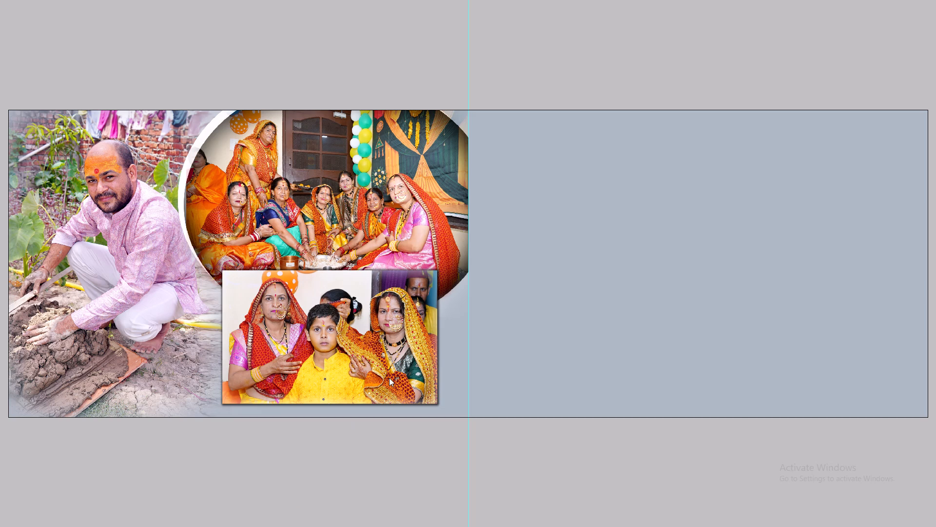
left_click(389, 378)
key("alt+Tab")
left_click(565, 238, "alt")
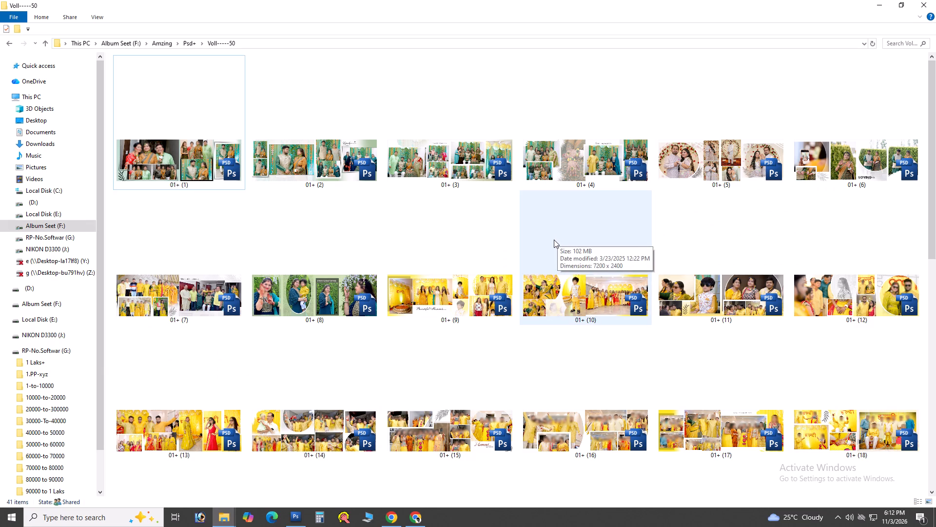
scroll(533, 298, "down", 2)
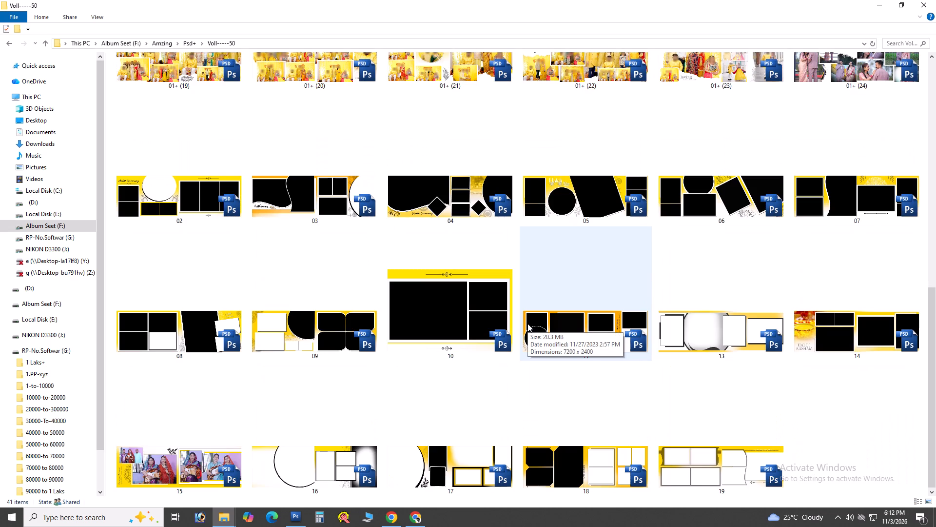
scroll(527, 324, "up", 1)
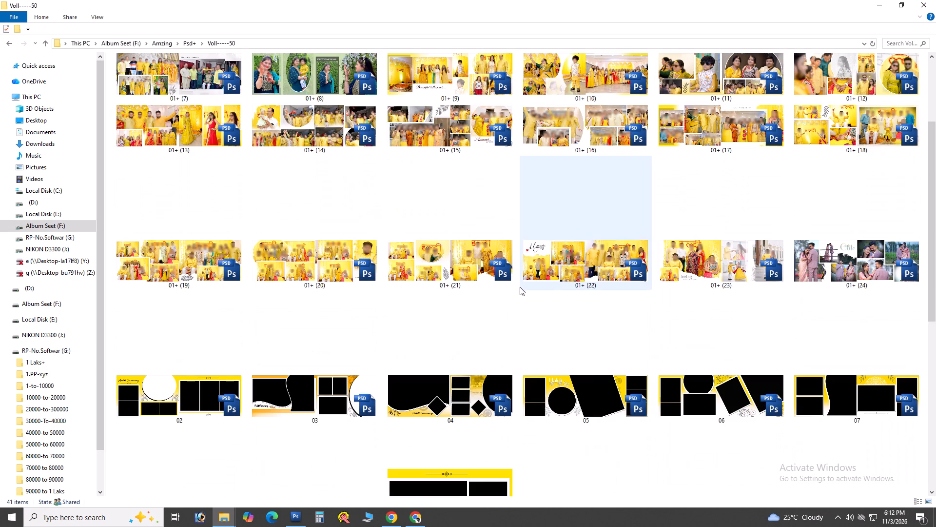
left_click(518, 284)
scroll(518, 284, "up", 2)
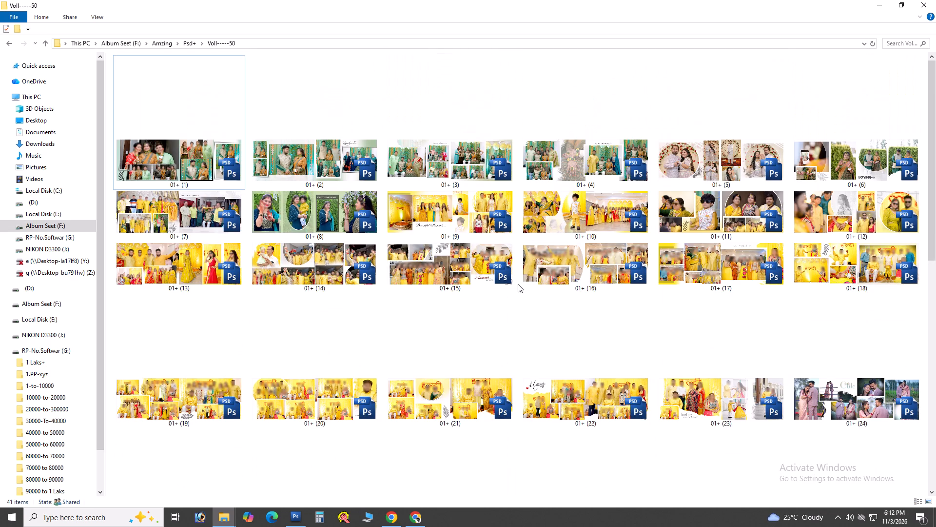
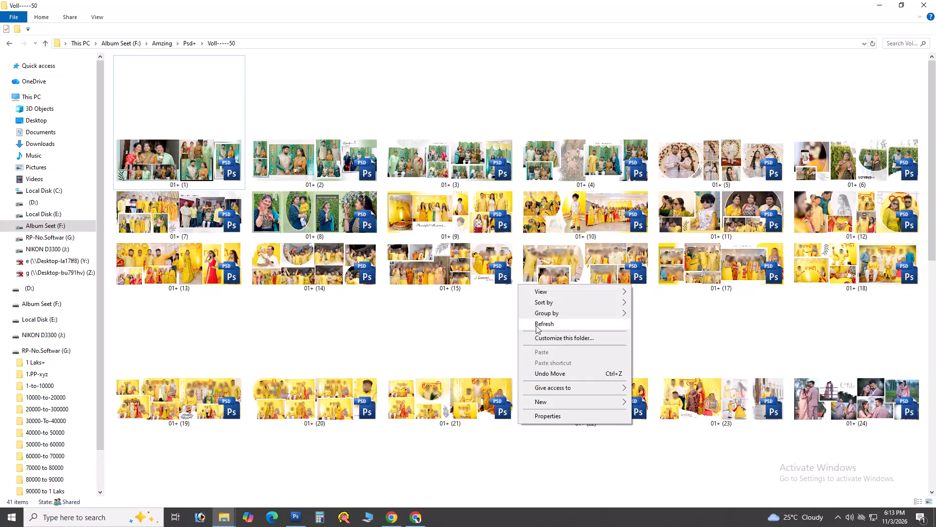
Refresh the Voll-----50 folder and examine its PSD template thumbnails down to the blank-frame layouts.
left_click(536, 325)
left_click(514, 272)
right_click(514, 272)
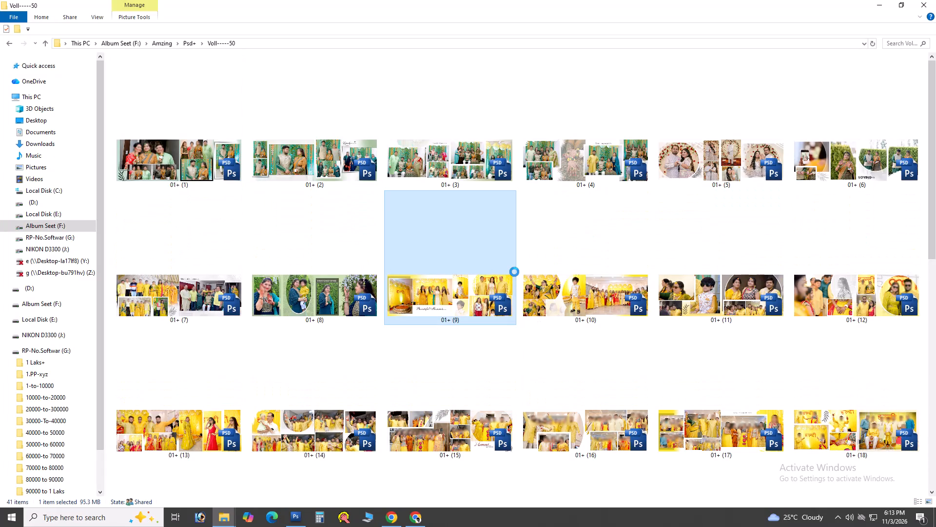
left_click(520, 281)
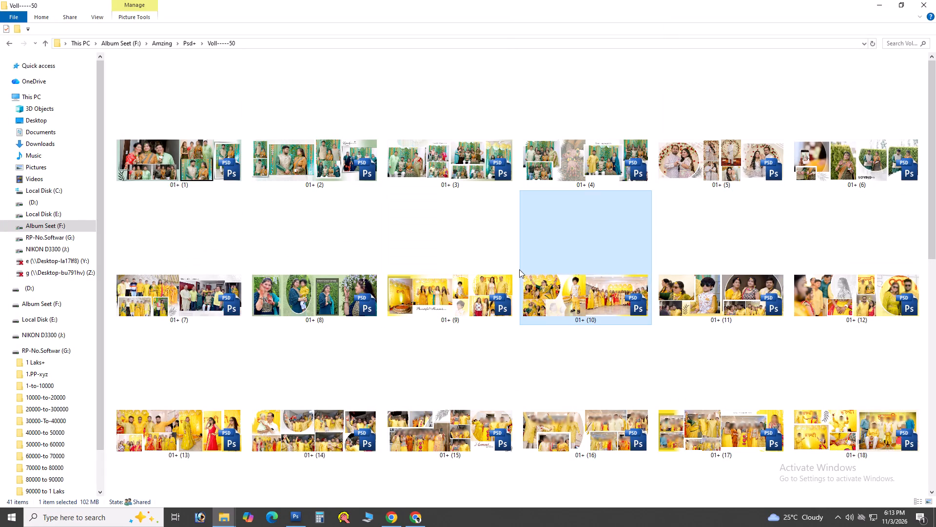
left_click(519, 269)
left_click(519, 269)
left_click(517, 268)
right_click(517, 268)
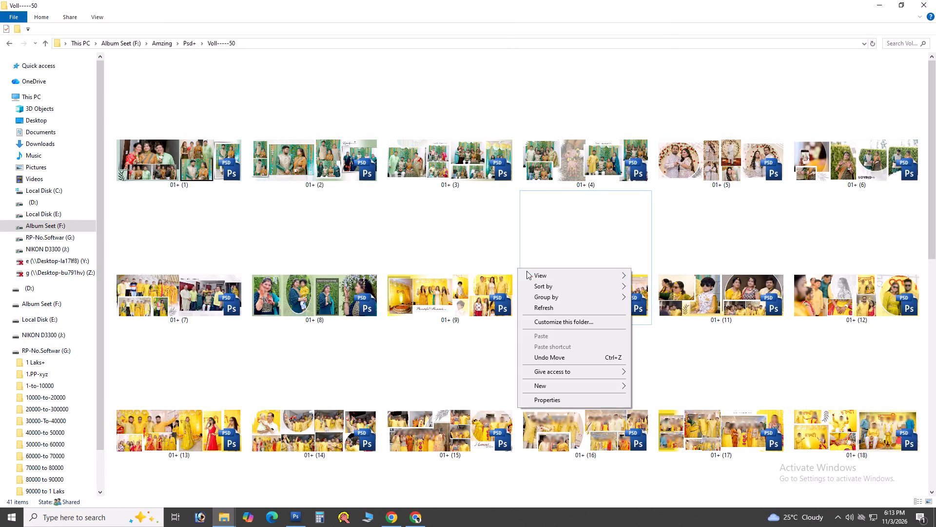
left_click(529, 303)
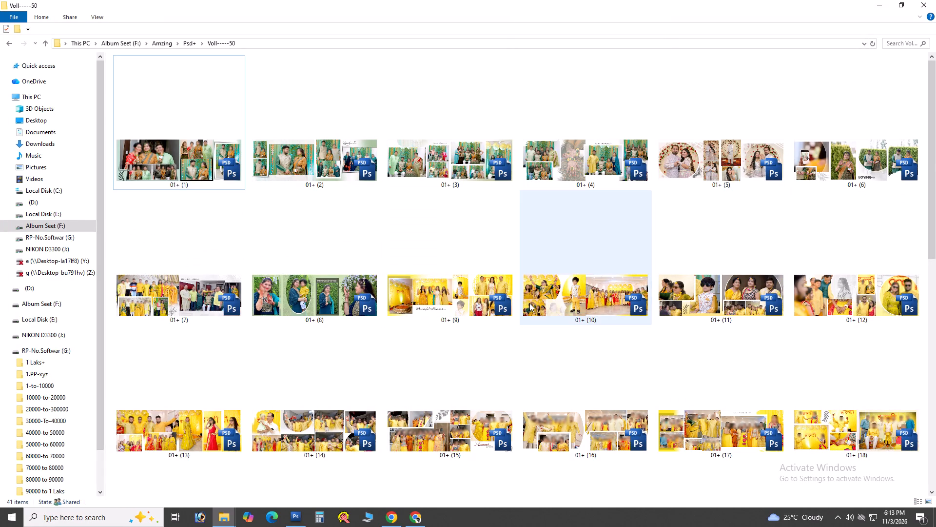
scroll(529, 303, "down", 4)
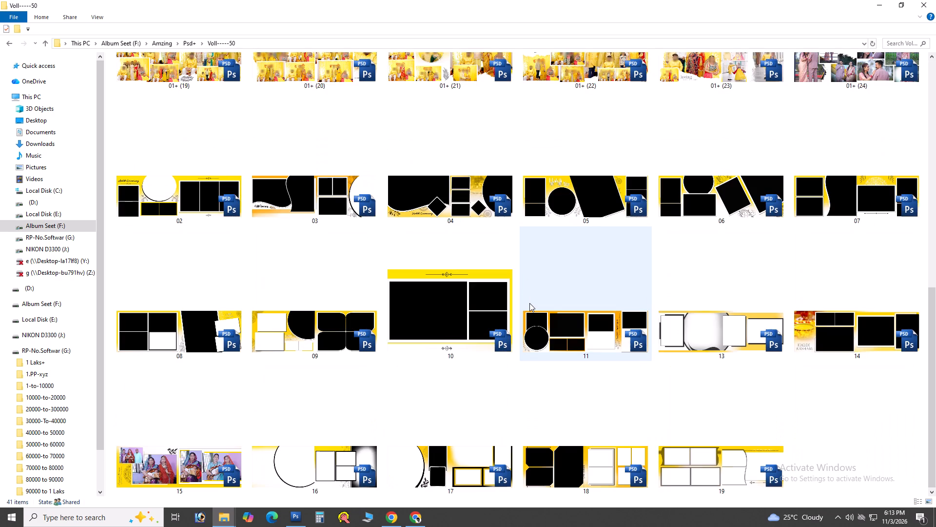
scroll(529, 303, "down", 3)
left_click(518, 315)
Compare the four selected ceremony photos in the 01 folder with the PSD layouts in the Voll-----50 folder.
key("alt+Tab")
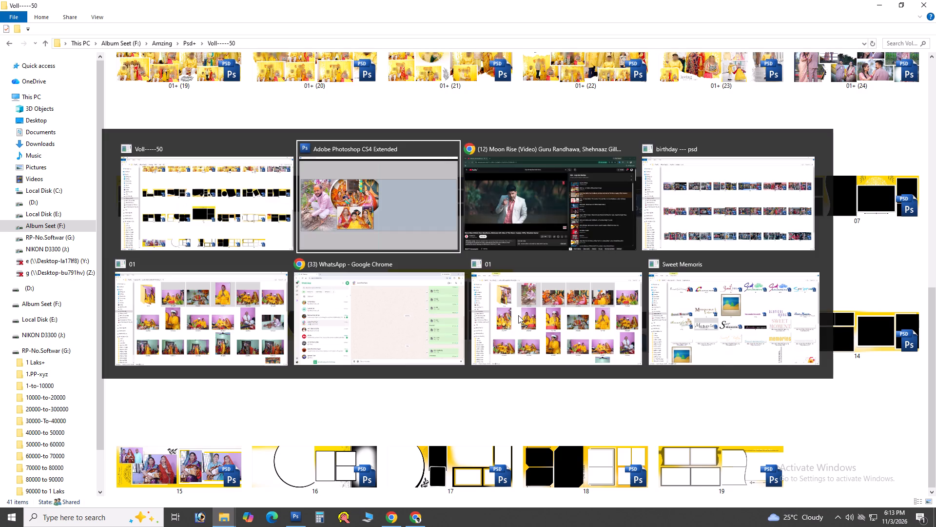
key("alt+Tab")
key("alt+Tab")
key("alt+Tab")
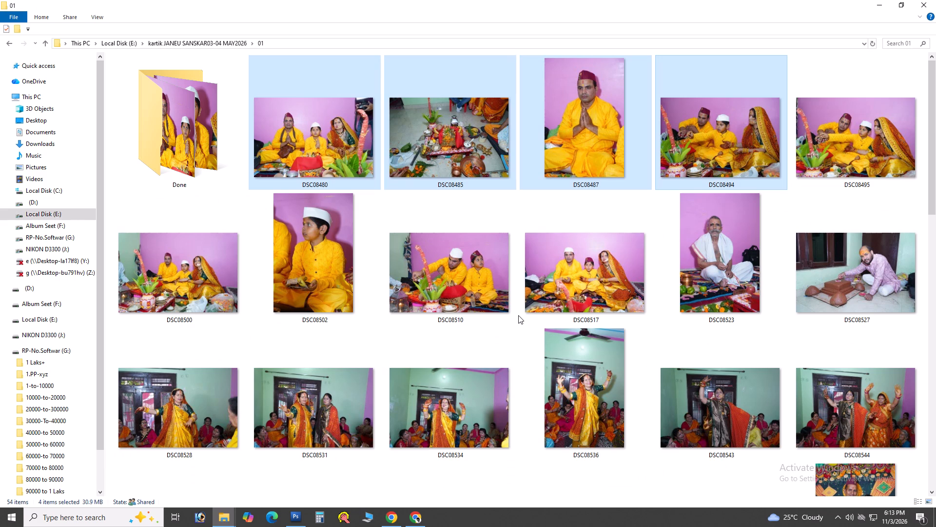
key("alt+Tab")
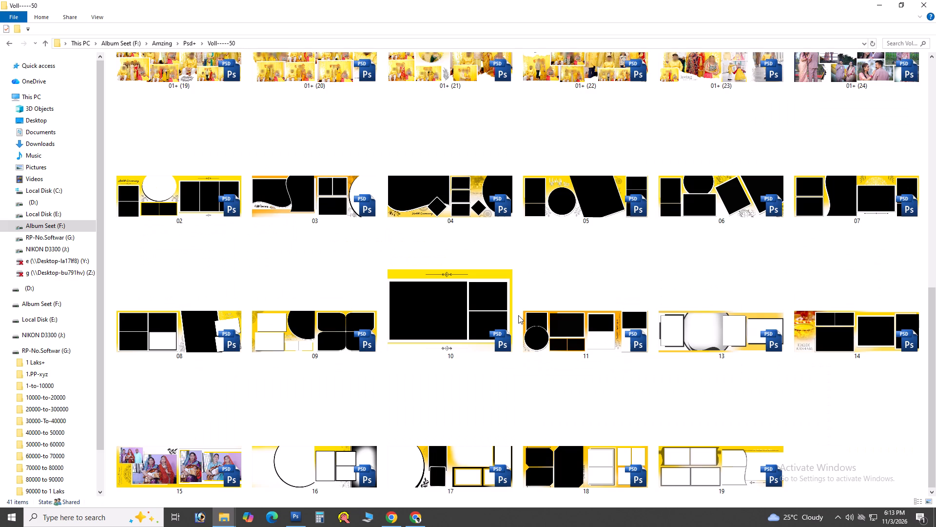
scroll(518, 315, "up", 3)
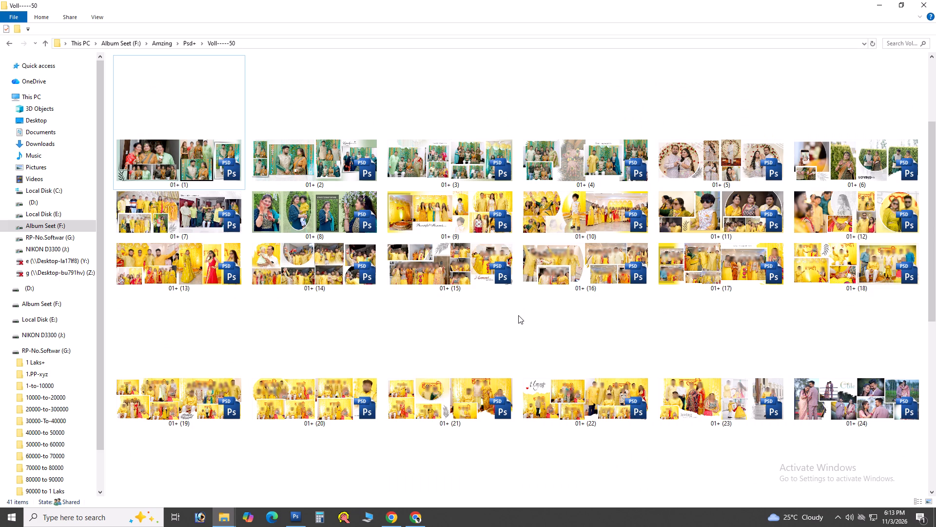
Open the Kanaa folder inside Roy Studio Album on drive D and examine its finished album pages for layout ideas.
key("alt+Tab")
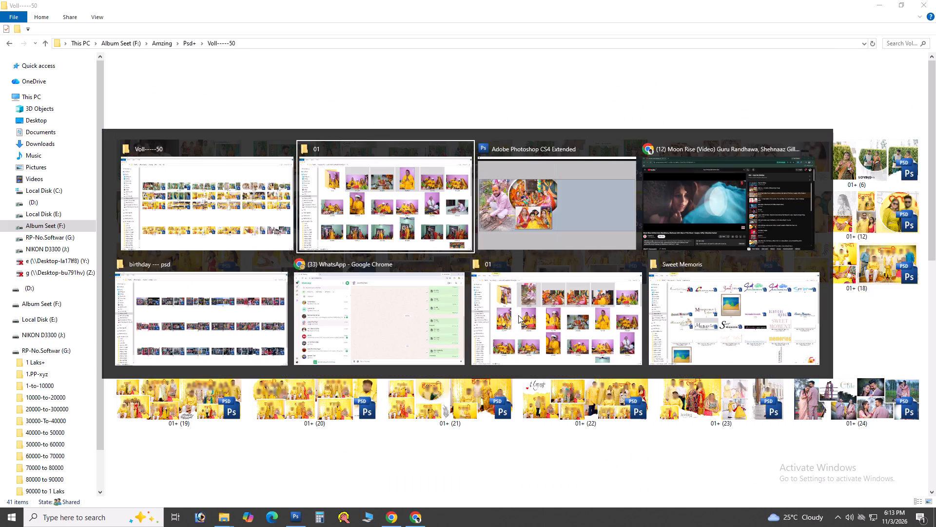
key("super+d")
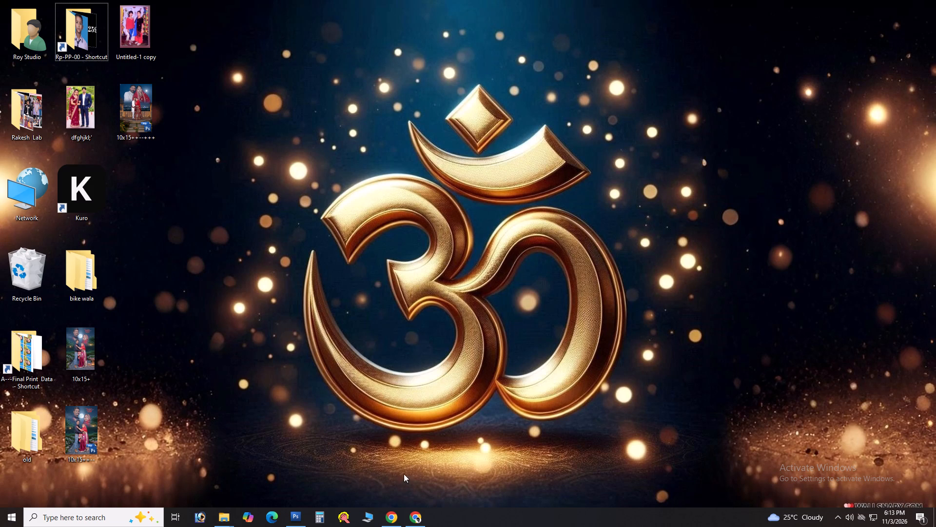
left_click(368, 519)
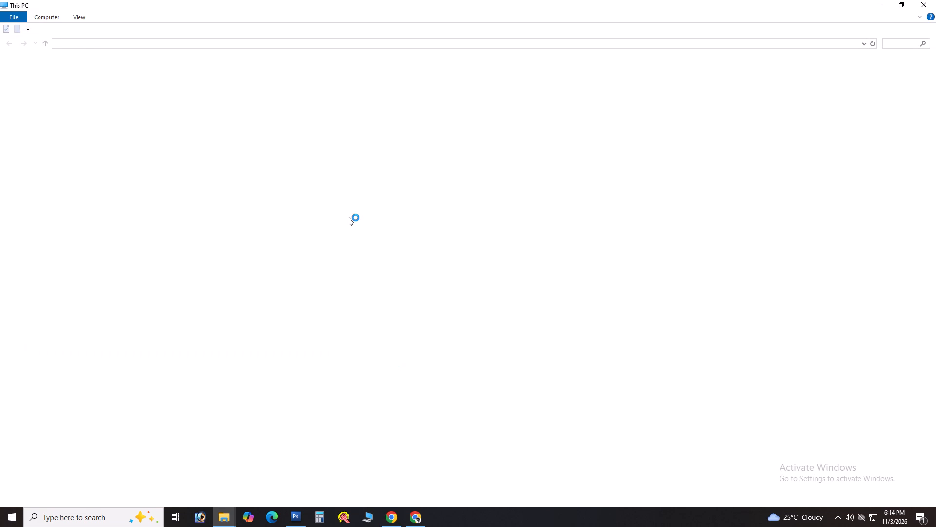
left_click(313, 140)
key("Return")
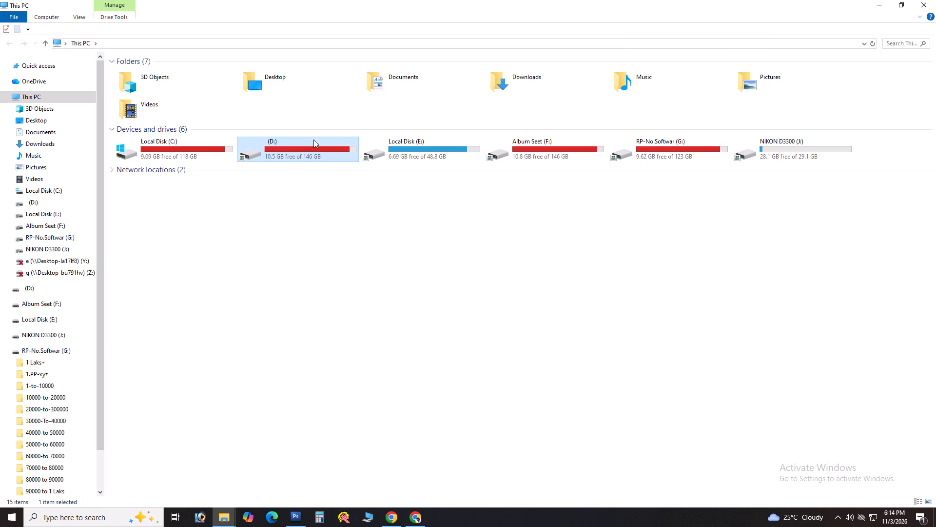
key("Down")
key("Right")
key("Right")
key("Return")
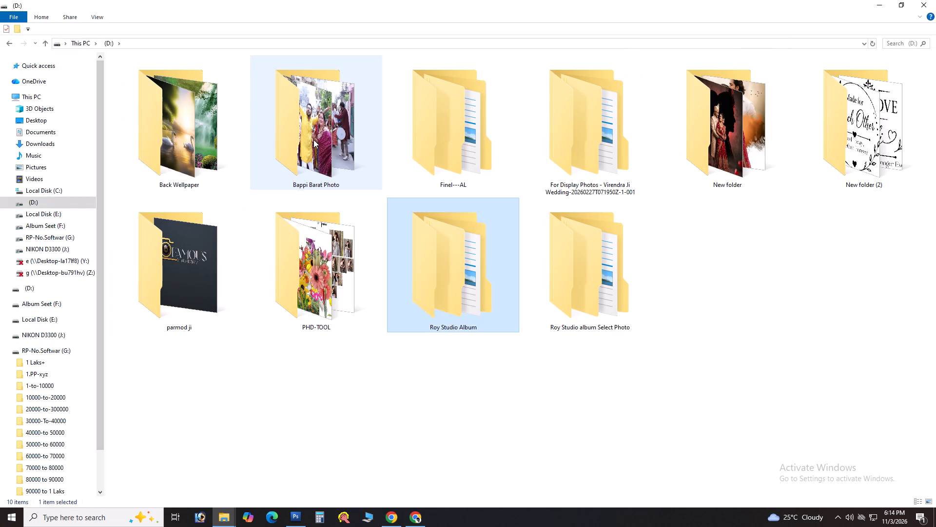
key("Down")
key("Up")
key("Right")
key("Right")
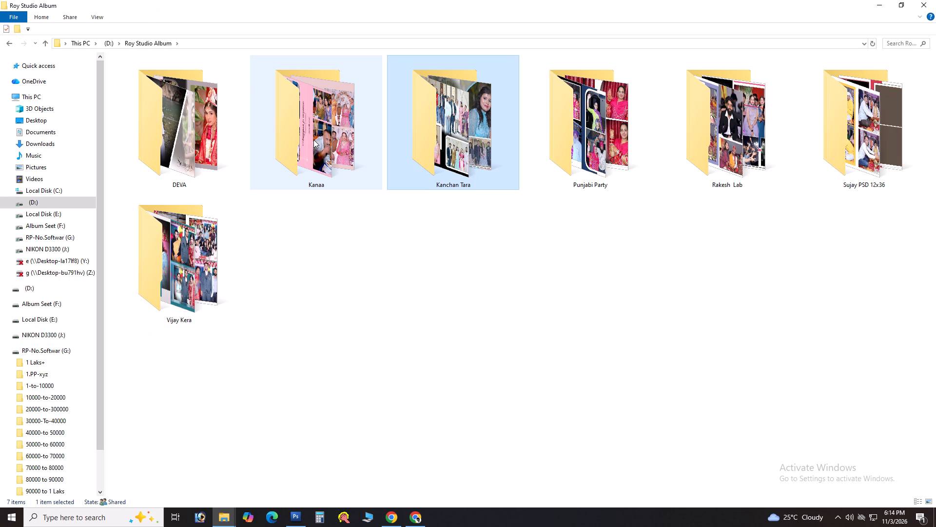
key("Right")
key("Left")
key("Left")
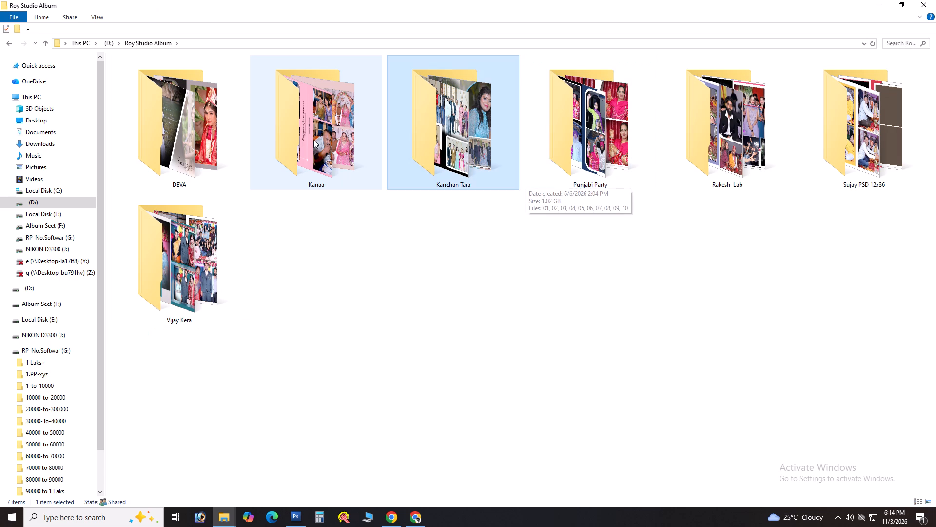
key("Return")
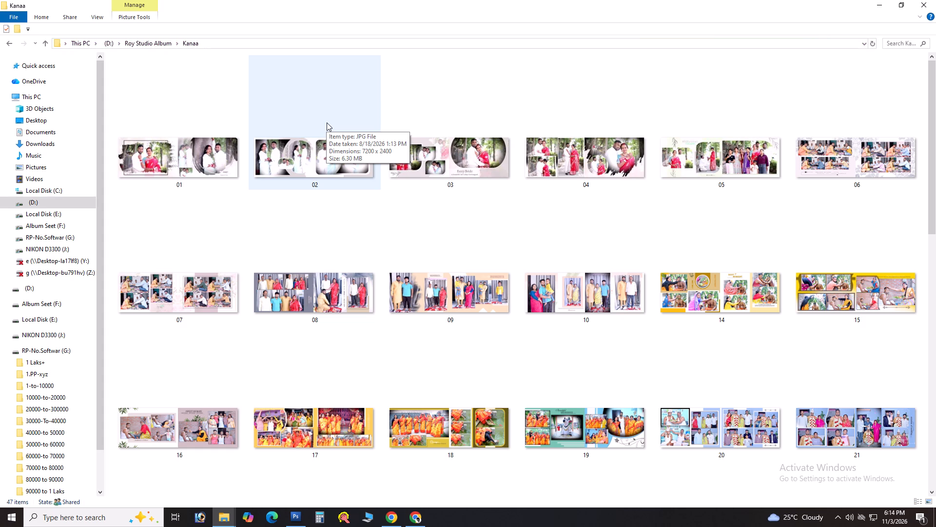
Switch to the YouTube window in Chrome and play Call Aundi by Yo Yo Honey Singh from the Aaja We Mahiya mix.
key("alt+Tab")
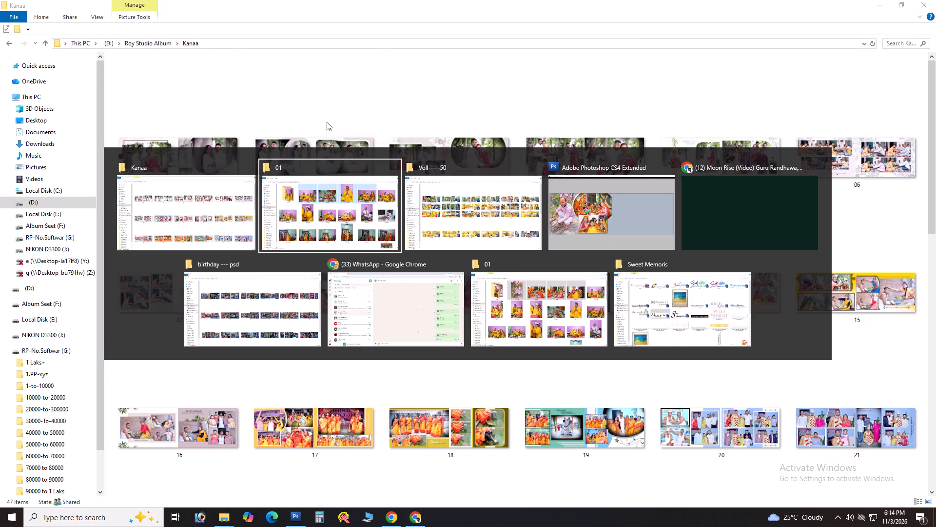
key("alt+Tab")
key("alt+Tab")
key("alt+Tab")
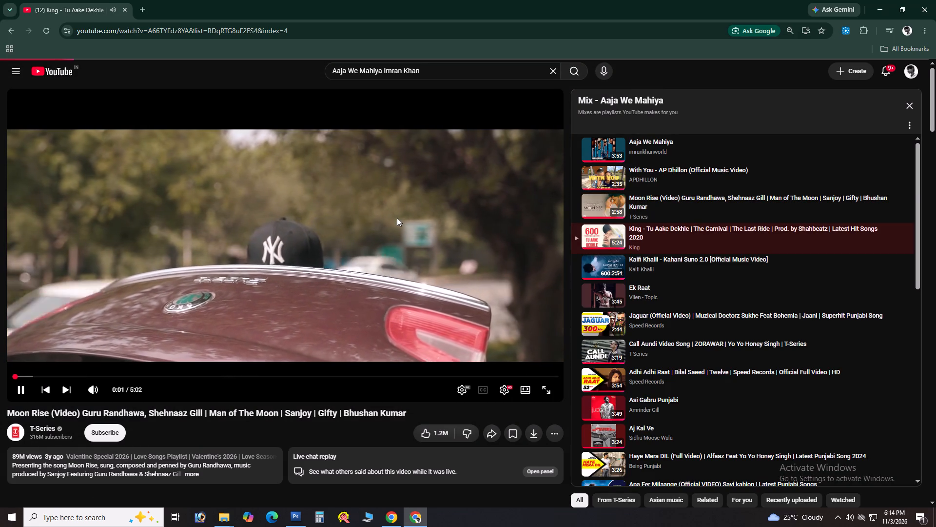
left_click(397, 218)
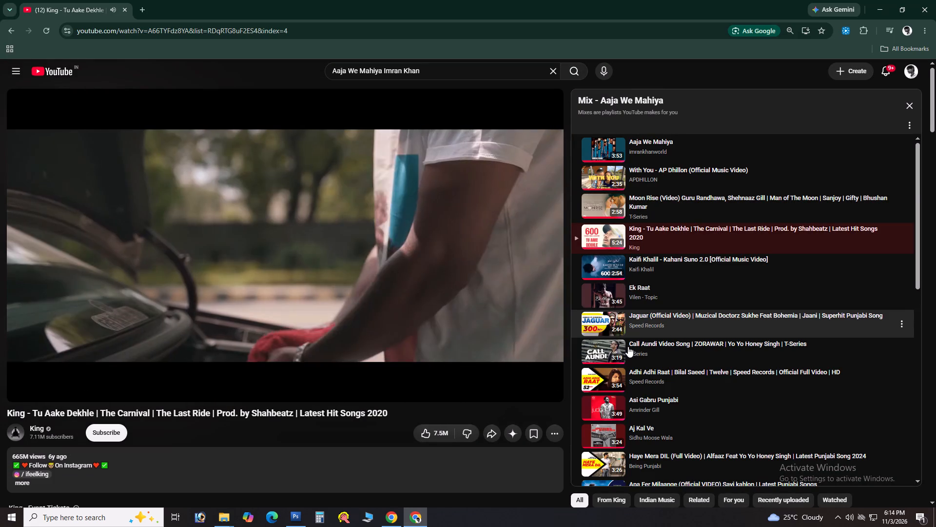
left_click(625, 350)
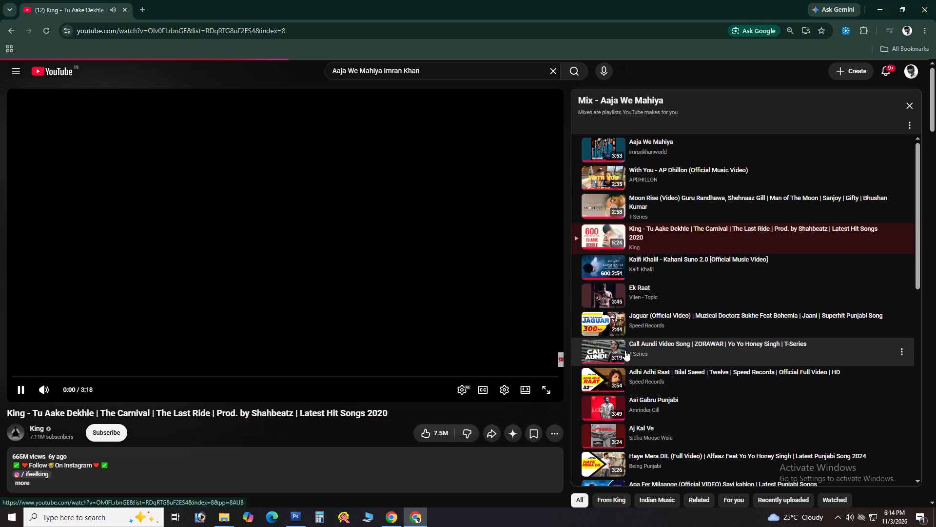
left_click(625, 296)
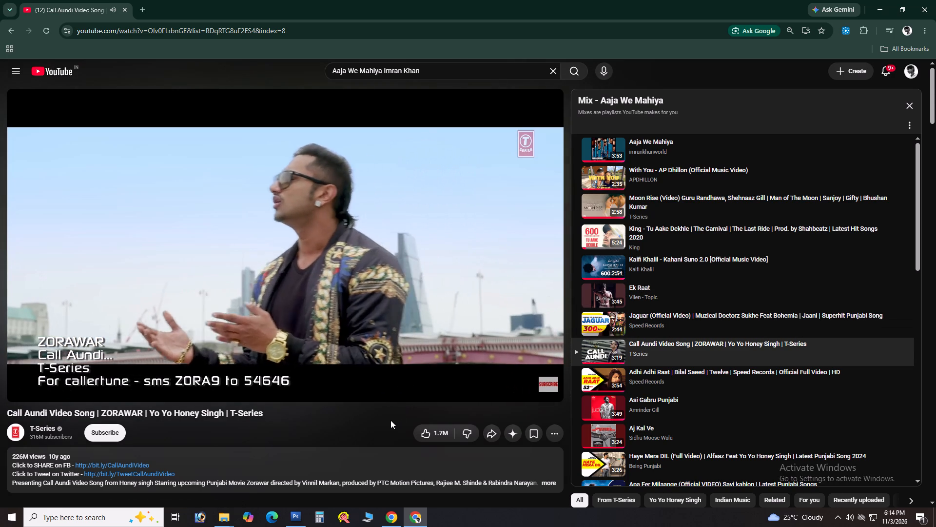
left_click(390, 420)
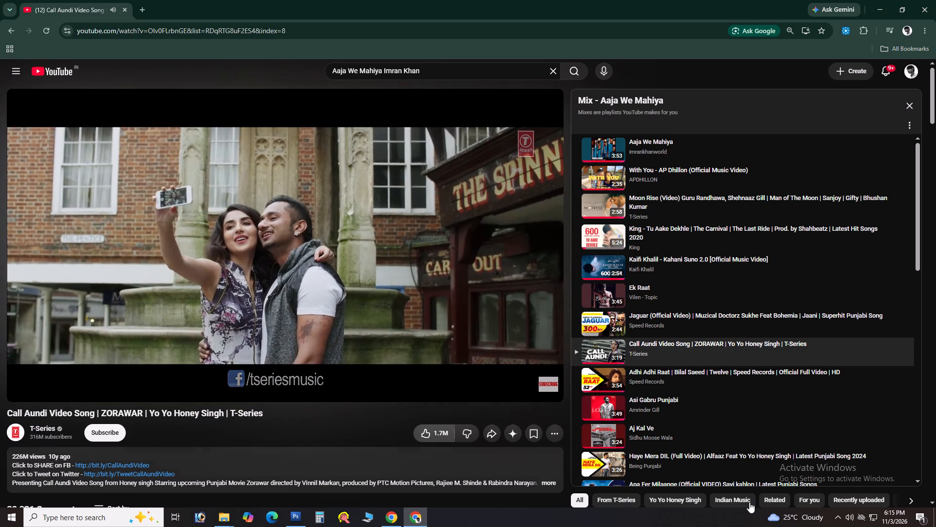
Lower the system speaker volume to 61.
left_click(849, 522)
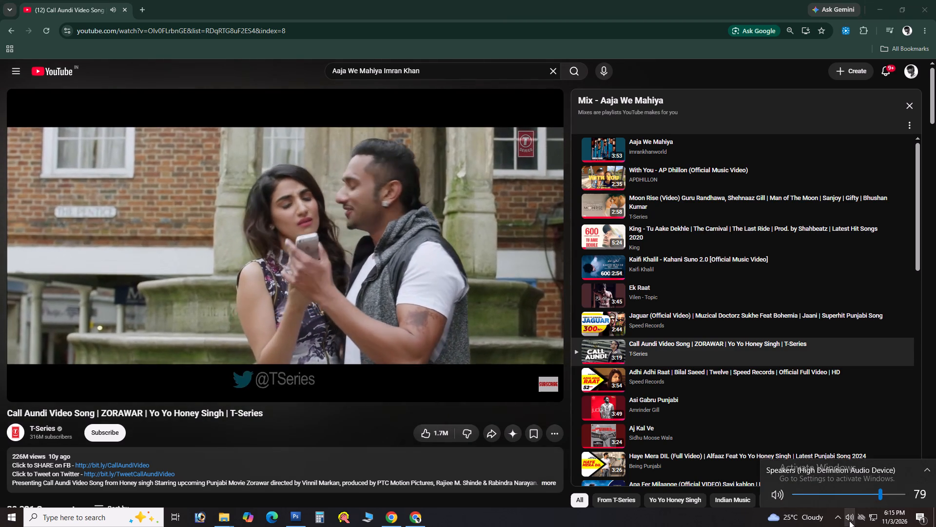
scroll(849, 521, "down", 8)
scroll(420, 461, "down", 1)
left_click(343, 430)
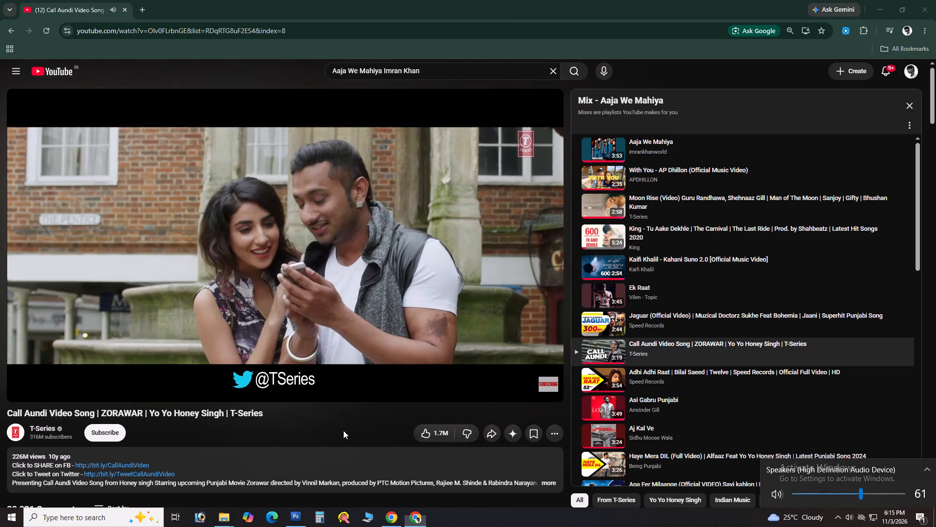
left_click(343, 430)
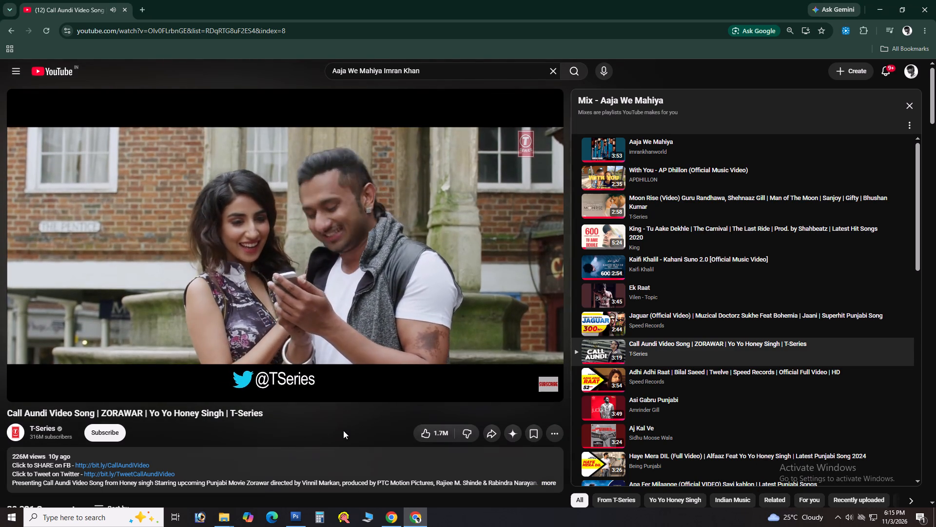
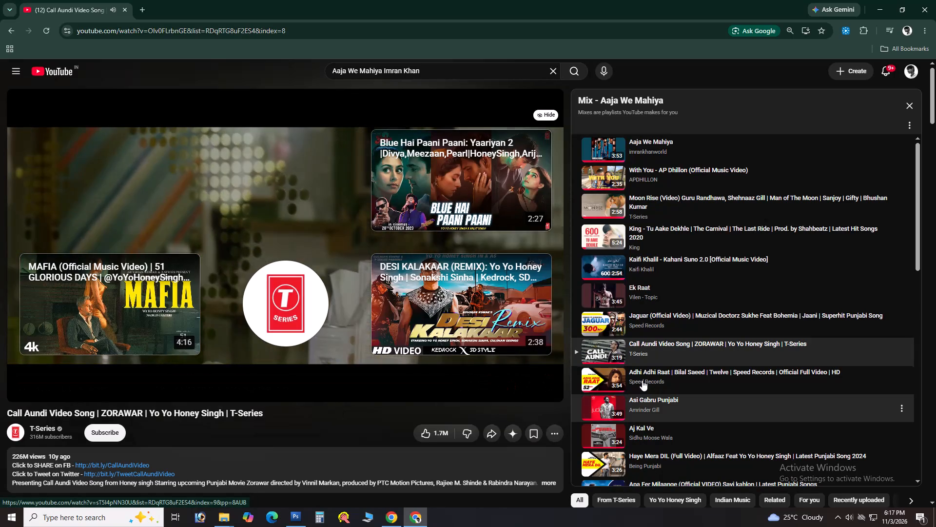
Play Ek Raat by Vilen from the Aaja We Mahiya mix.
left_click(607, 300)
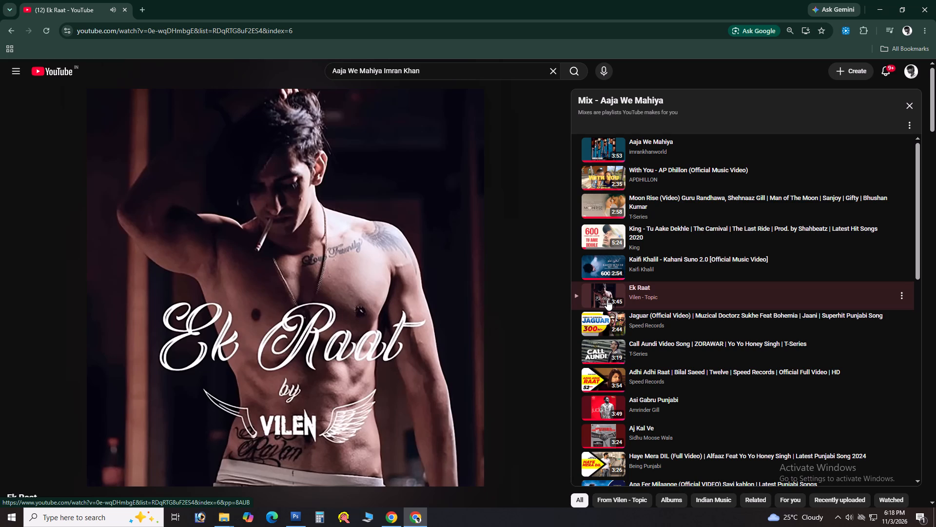
Open Instagram in a new browser tab.
key("ctrl+t")
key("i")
key("Right")
key("Return")
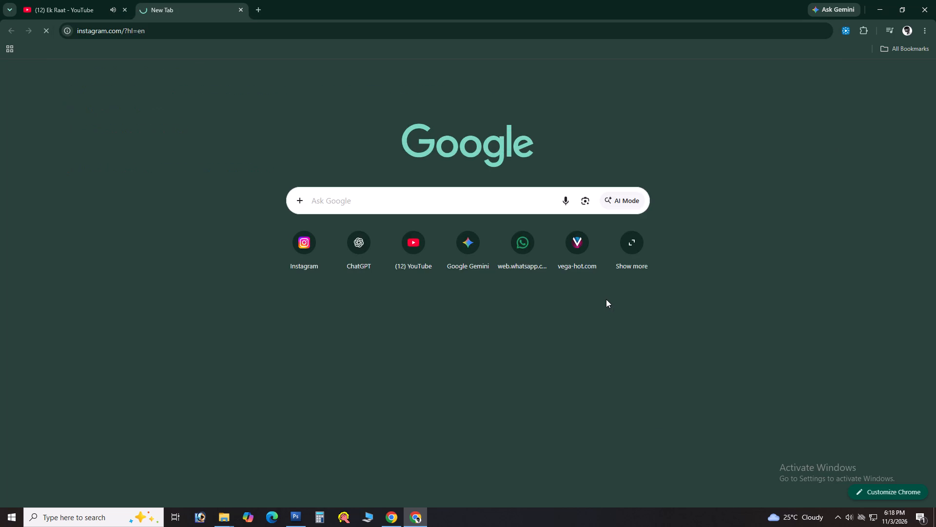
Return to the YouTube tab and play Adhi Adhi Raat by Bilal Saeed from the Aaja We Mahiya mix.
left_click(112, 0)
left_click(161, 0)
left_click(99, 0)
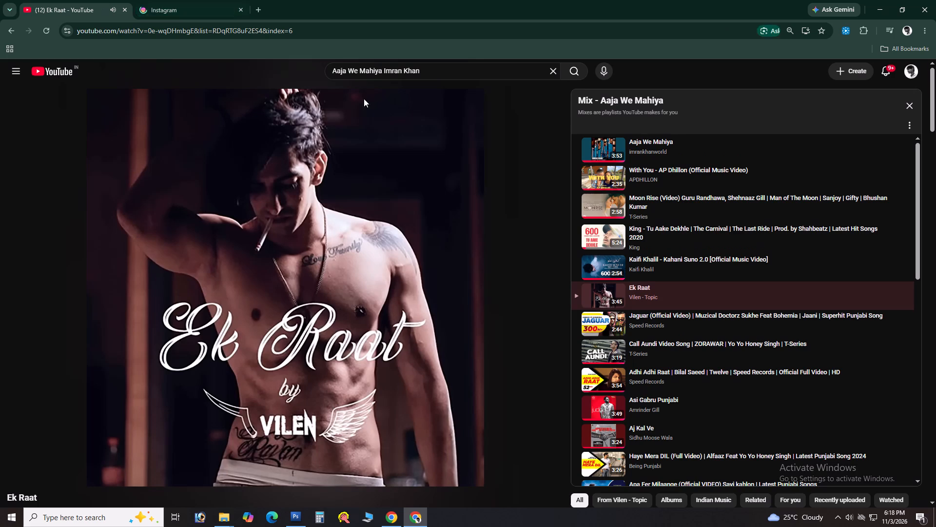
left_click(602, 370)
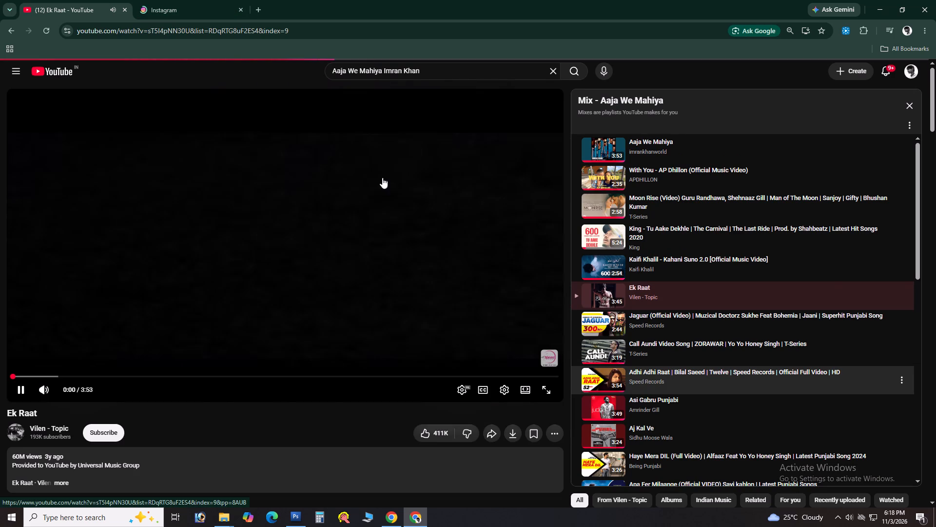
Switch to the Instagram tab and open the direct messages inbox.
left_click(209, 0)
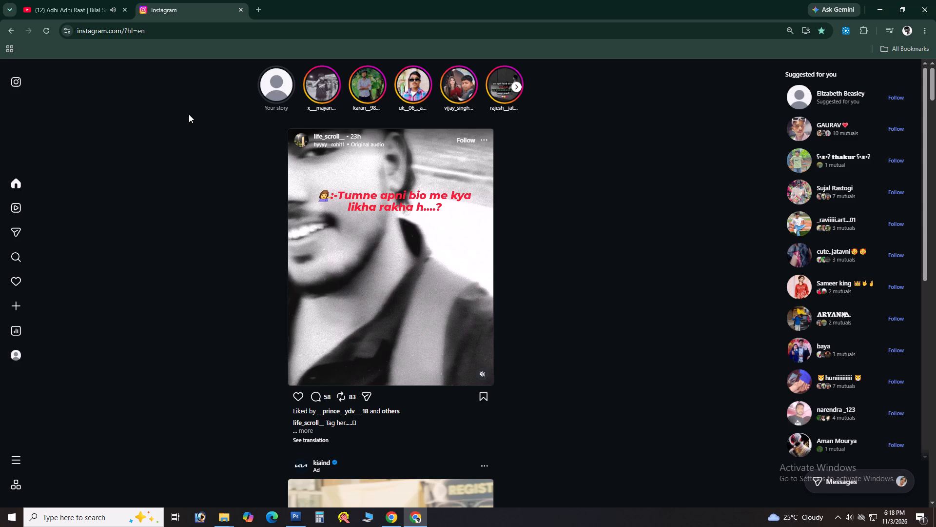
left_click(20, 237)
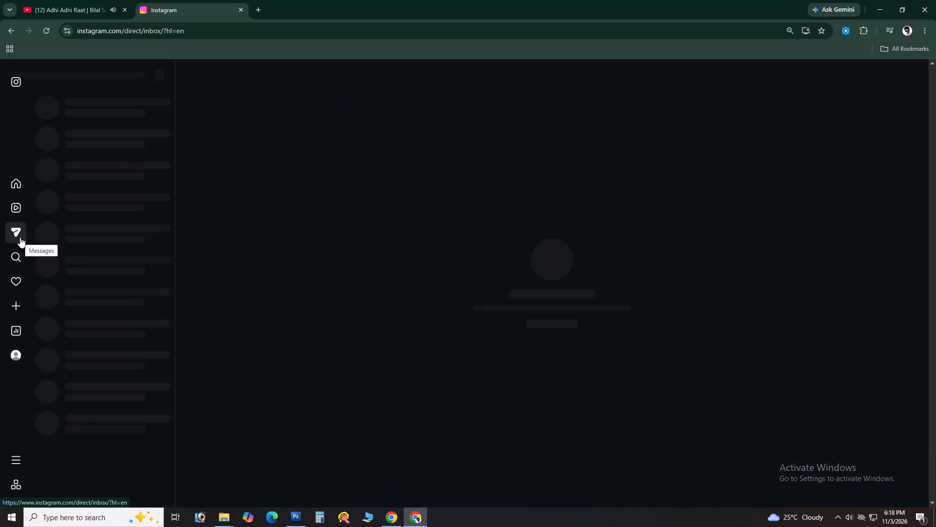
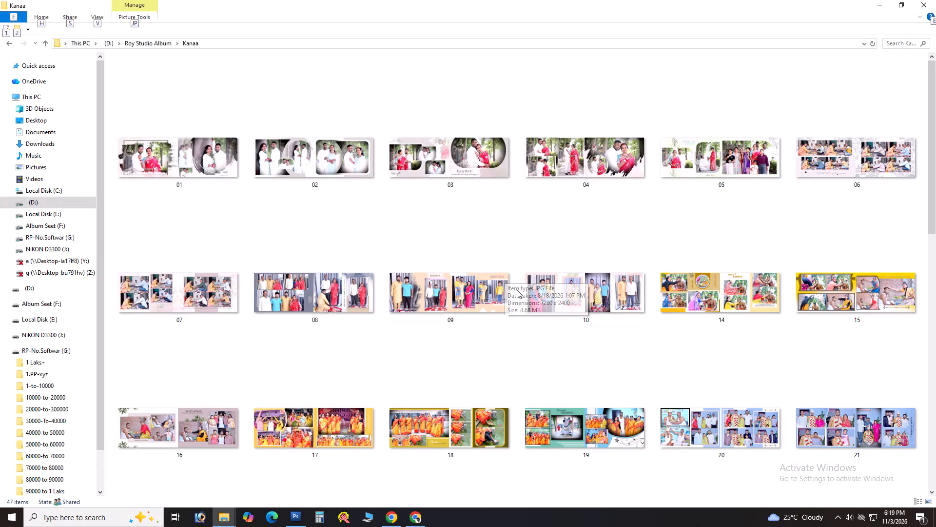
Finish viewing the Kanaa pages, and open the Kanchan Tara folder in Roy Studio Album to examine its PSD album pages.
left_click(518, 290)
scroll(518, 290, "down", 2)
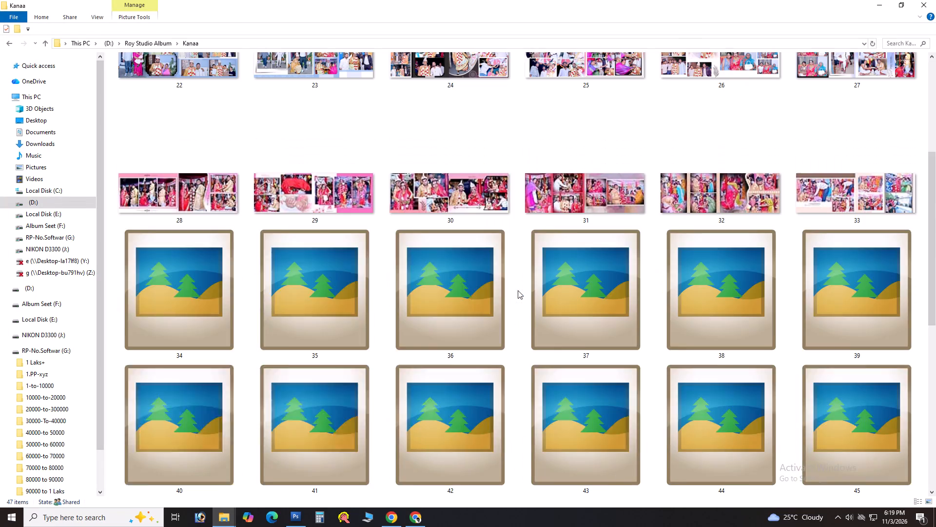
key("BackSpace")
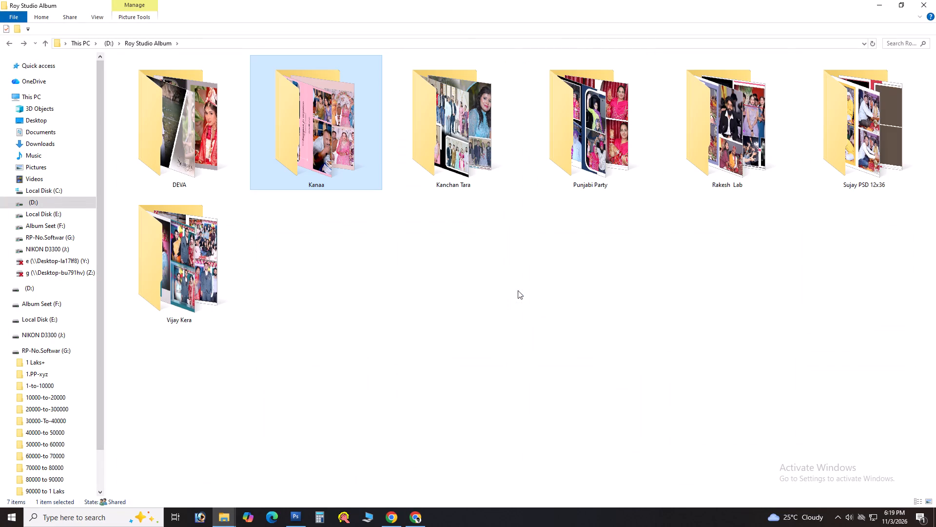
key("Right")
key("Return")
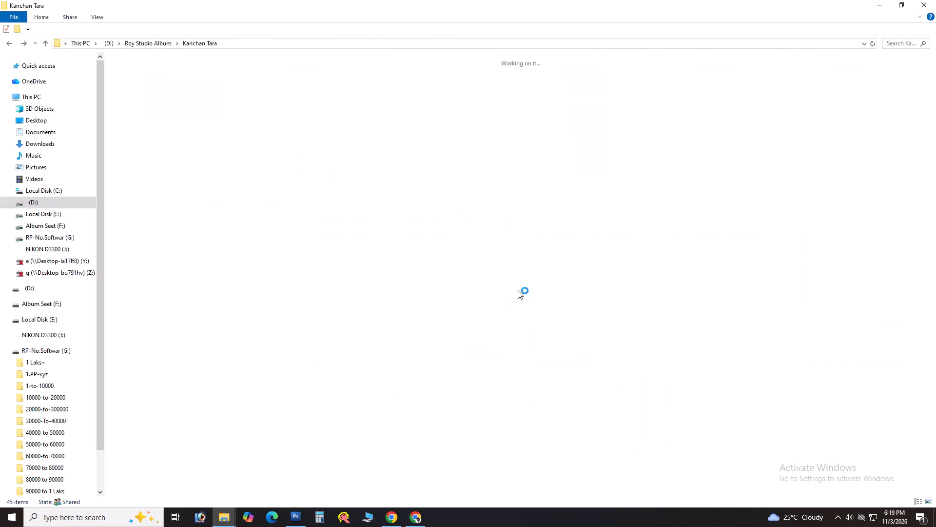
scroll(518, 290, "down", 6)
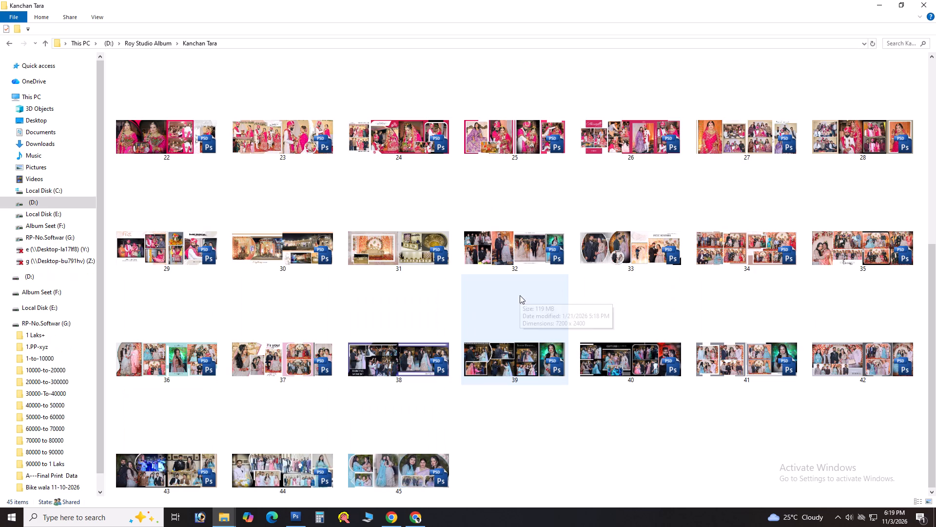
scroll(523, 301, "down", 5)
scroll(544, 438, "down", 3)
right_click(529, 449)
left_click(529, 449)
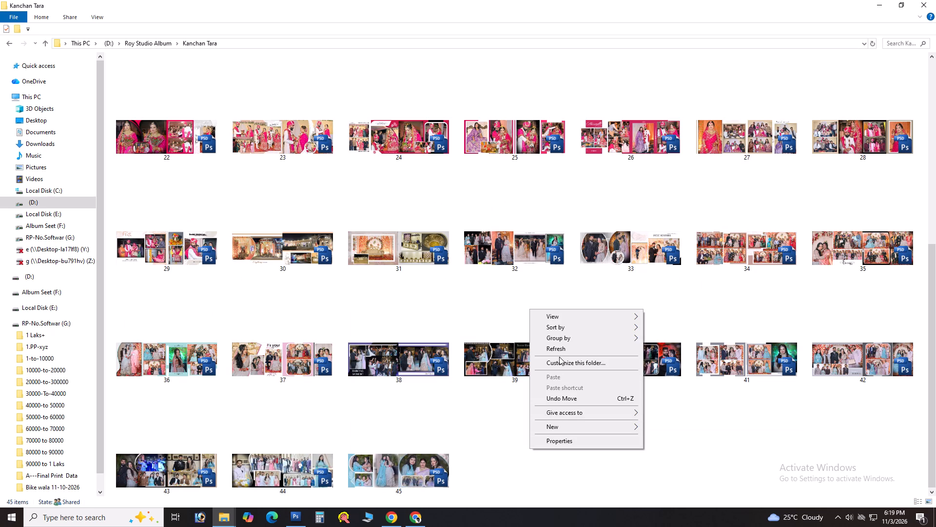
left_click(559, 355)
left_click(559, 352)
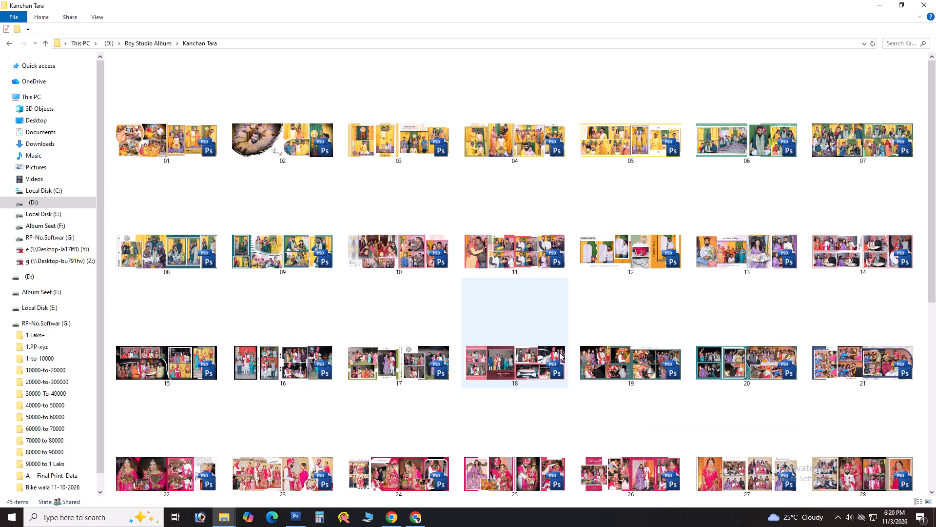
scroll(653, 386, "down", 1)
scroll(598, 394, "down", 4)
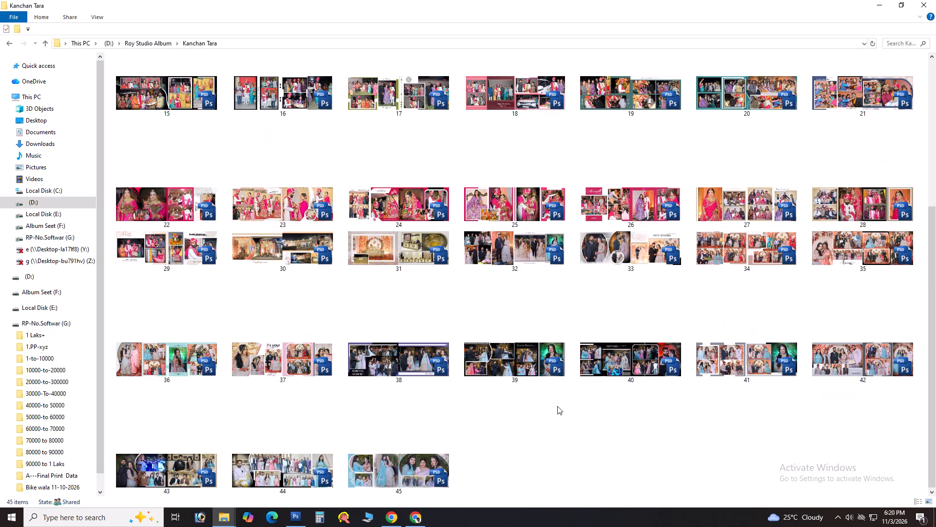
scroll(554, 407, "down", 4)
scroll(507, 455, "down", 3)
left_click(313, 457)
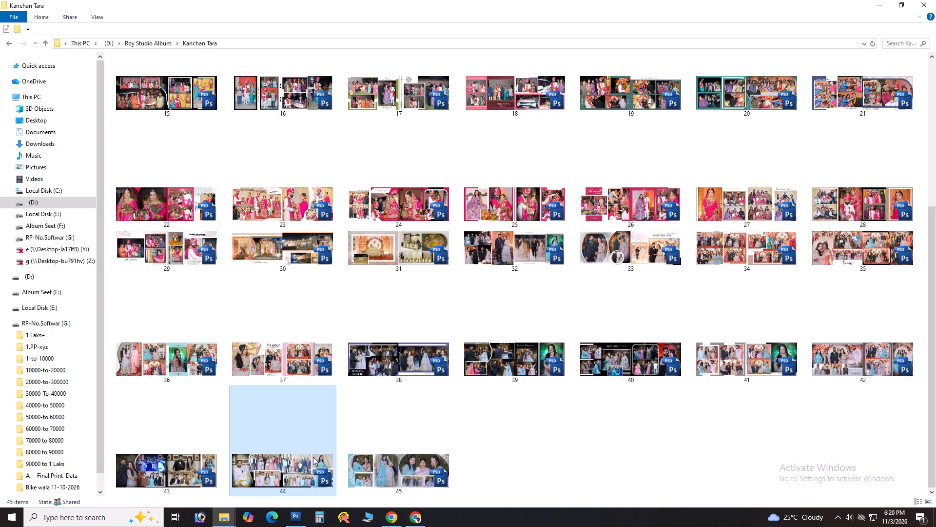
left_click_drag(299, 464, 341, 478)
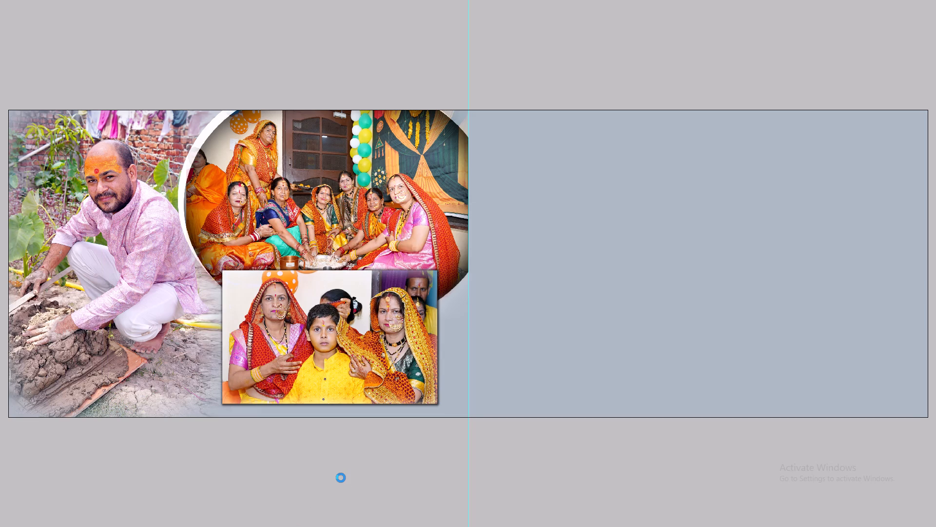
key("alt+Tab")
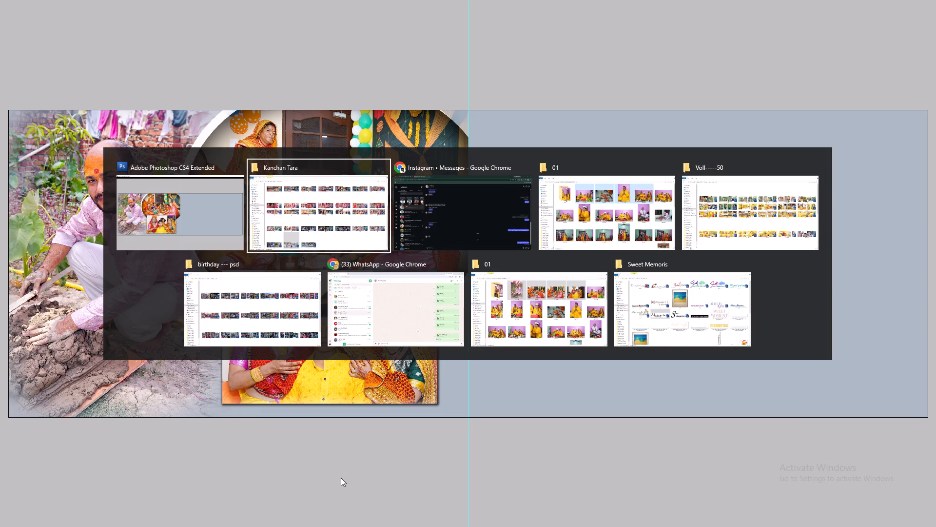
key("alt+shift+Tab")
key("alt+shift+Tab")
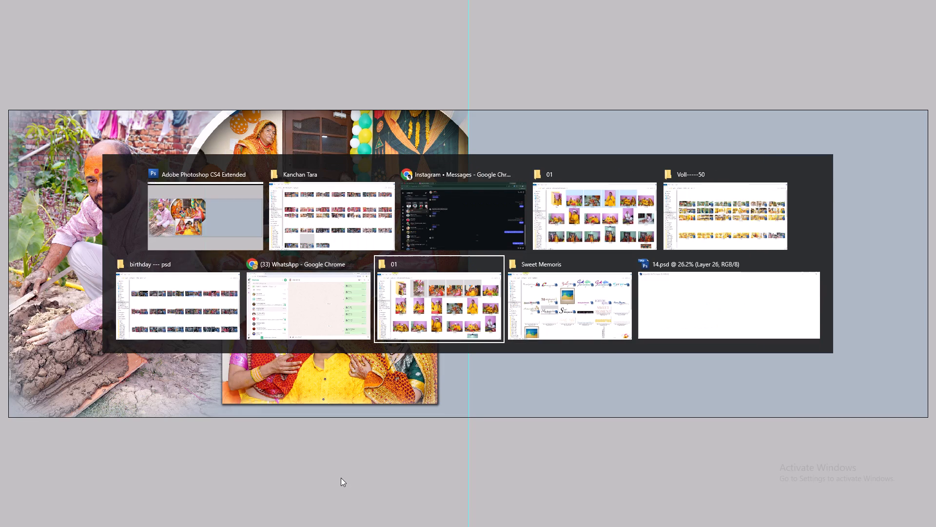
left_click(221, 234, "alt")
key("ctrl+minus")
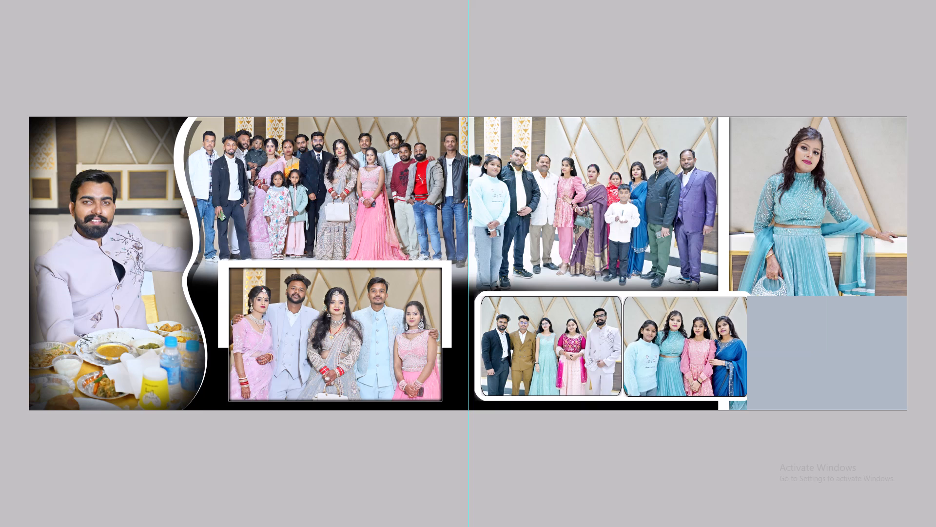
Delete the large group photo, the two framed group photos and the woman's portrait from the right-hand page of 44.psd.
right_click(547, 270)
left_click(575, 276)
key("Delete")
right_click(555, 299)
left_click(562, 303)
key("Delete")
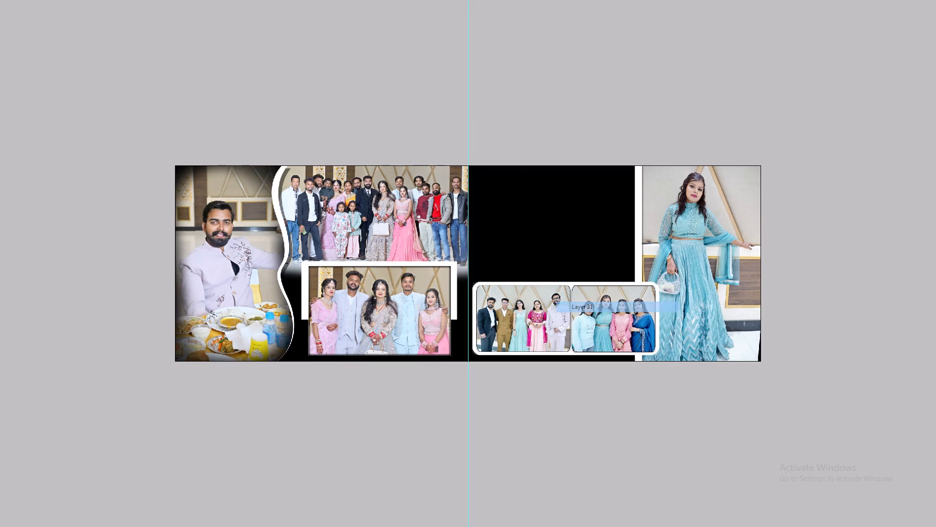
right_click(597, 306)
left_click(611, 312)
key("Delete")
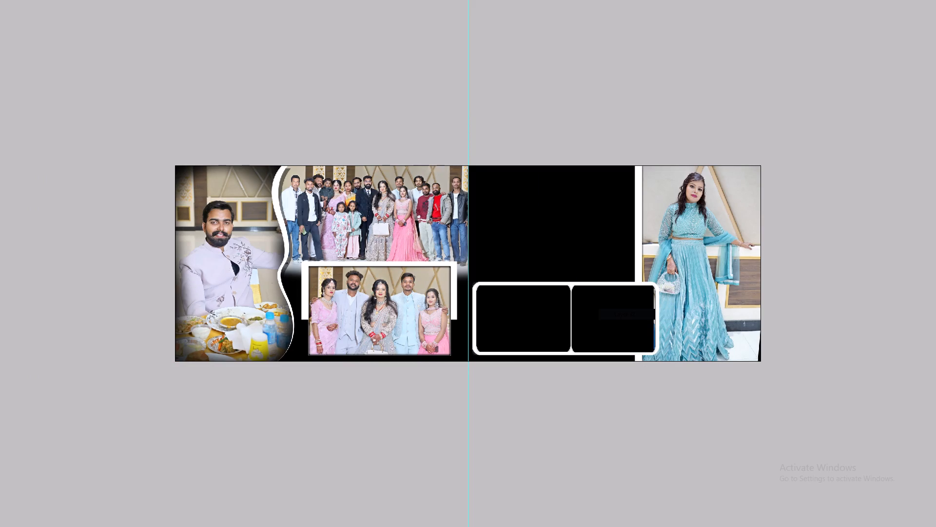
right_click(676, 216)
left_click(697, 222)
key("Delete")
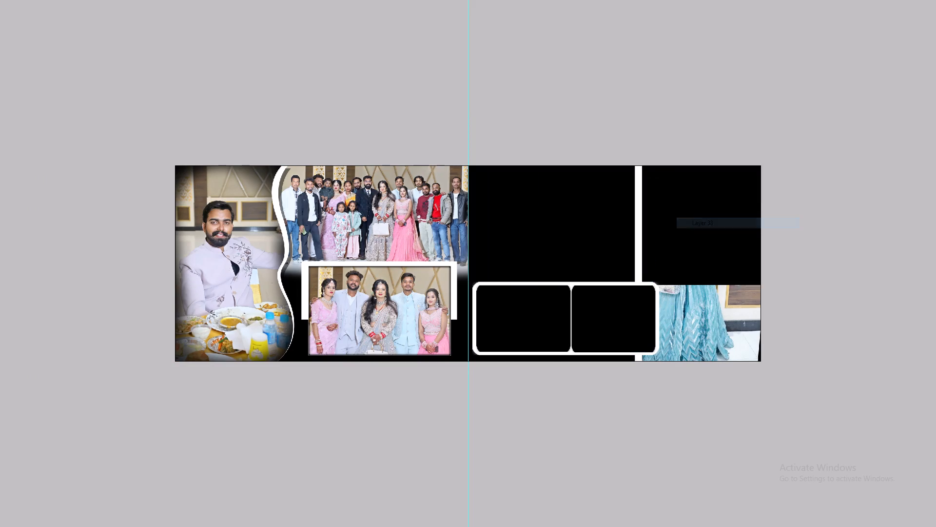
Copy the emptied right-hand page layout layers from 44.psd onto the blank right-hand page of 14.psd, placing them beneath its existing layers.
key("space")
left_click_drag(694, 223, 514, 279)
key("F7")
left_click_drag(383, 187, 382, 201, "ctrl+alt")
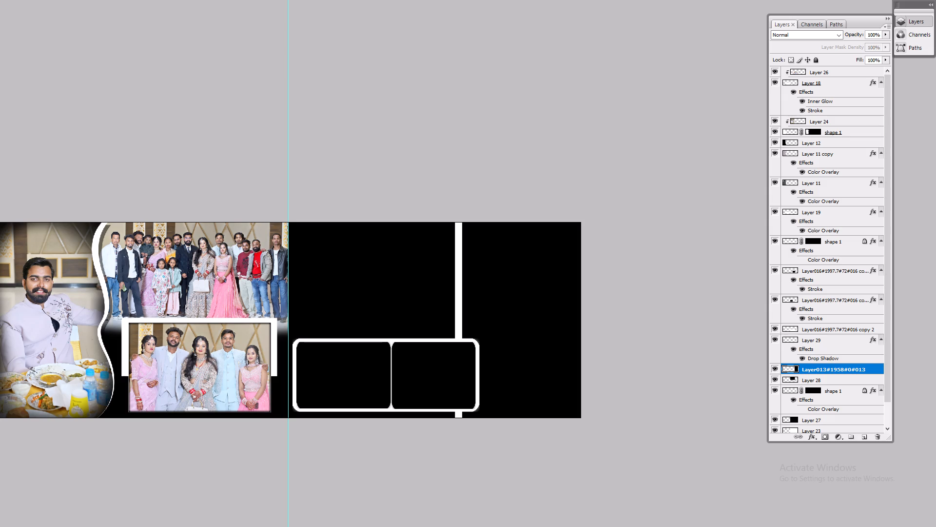
left_click_drag(382, 201, 534, 408, "ctrl+alt")
scroll(874, 396, "down", 17)
left_click_drag(489, 334, 501, 340)
key("f")
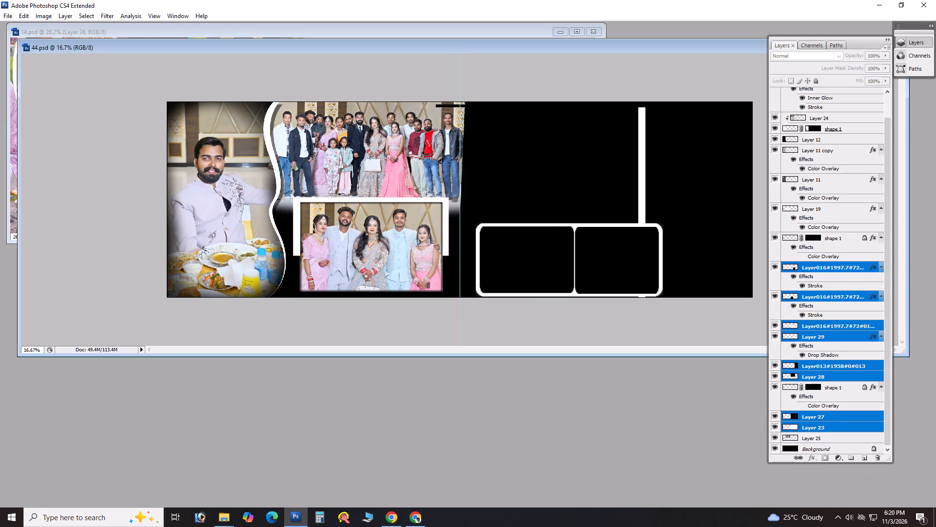
left_click_drag(453, 41, 452, 170)
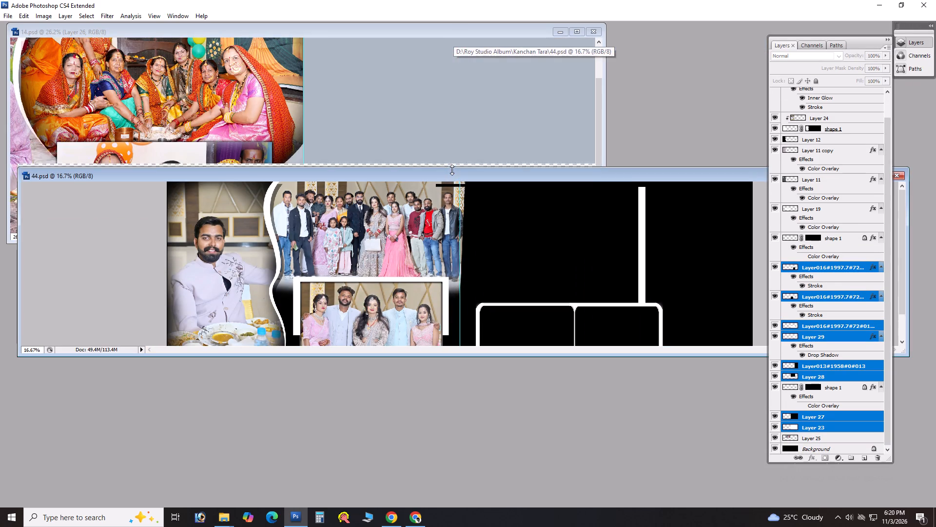
left_click_drag(445, 175, 400, 273)
right_click(410, 209)
left_click(424, 214)
key("ctrl+minus")
key("ctrl+minus")
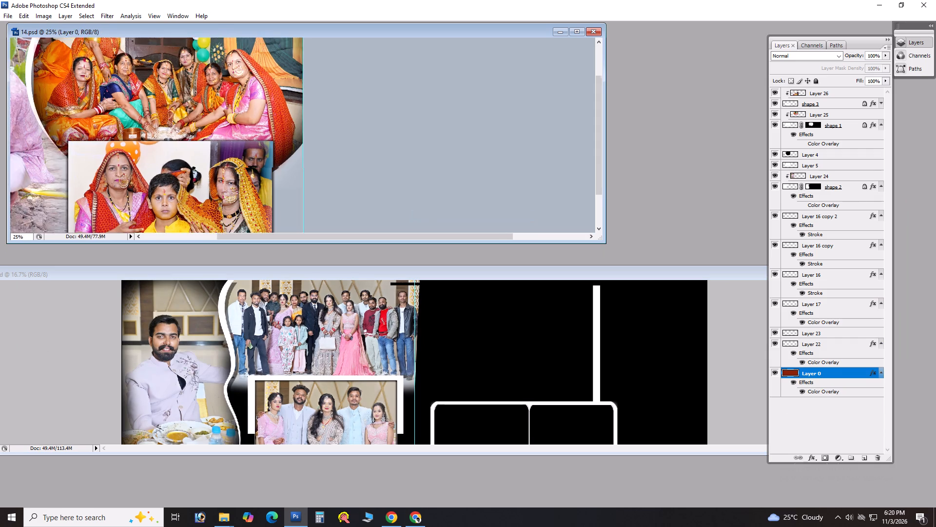
key("ctrl+minus")
left_click(590, 448)
left_click_drag(548, 396, 428, 209)
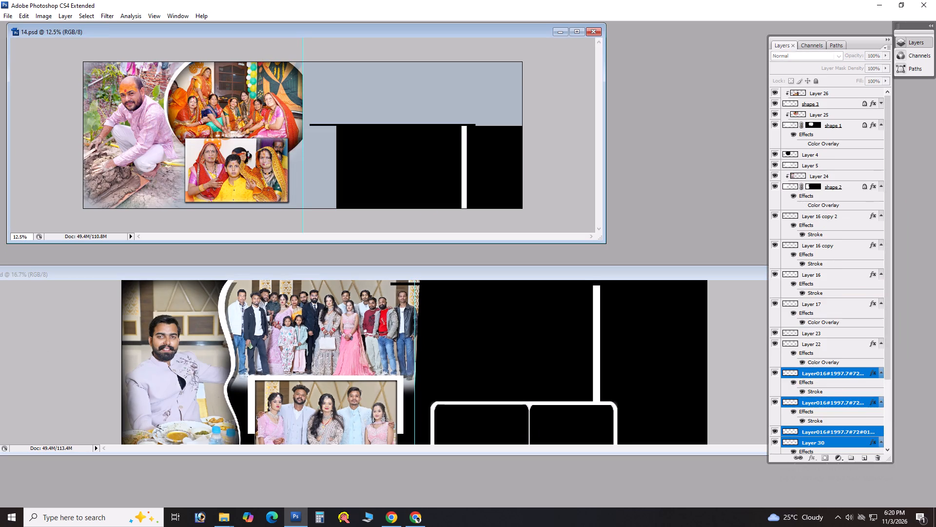
Close 44.psd without saving and show 14.psd full screen, fitted to the display with the panels hidden.
left_click(431, 340)
key("ctrl+w")
key("Tab")
key("space")
type("fff")
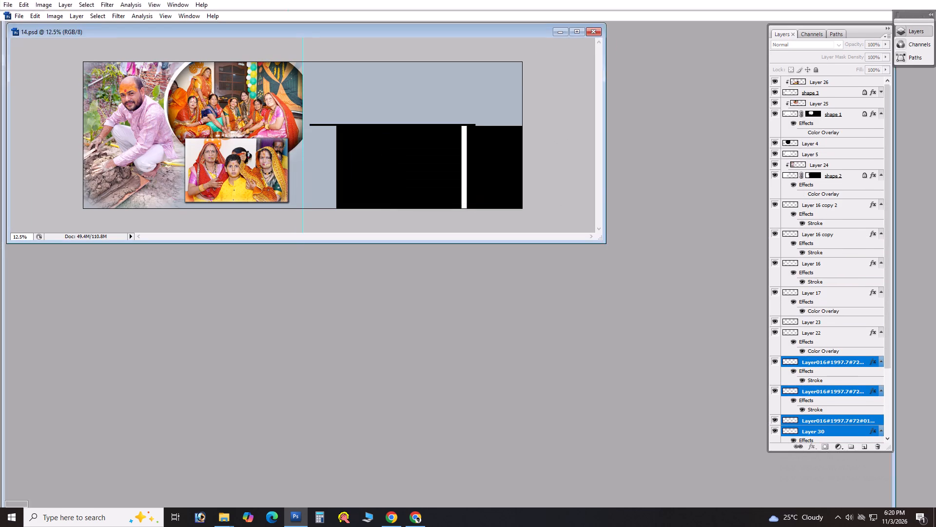
key("Tab")
key("Tab")
key("ctrl+0")
key("alt+Tab")
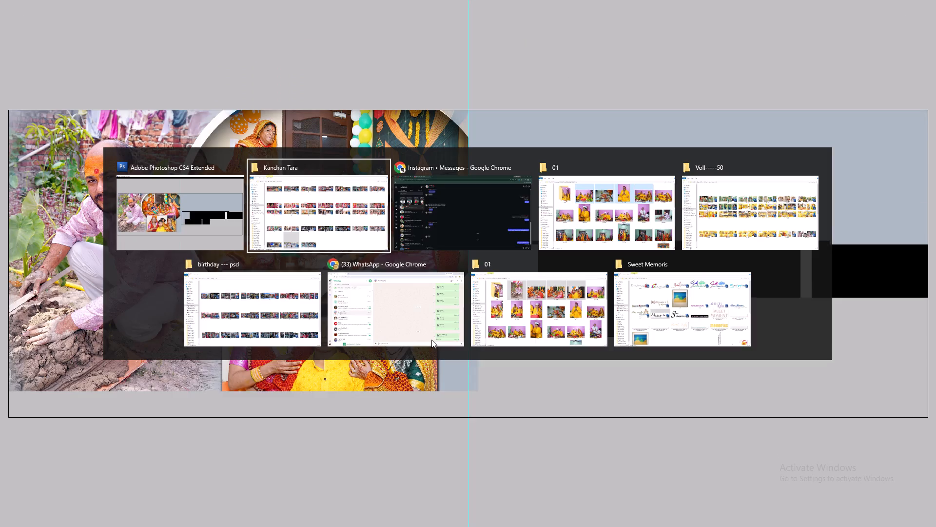
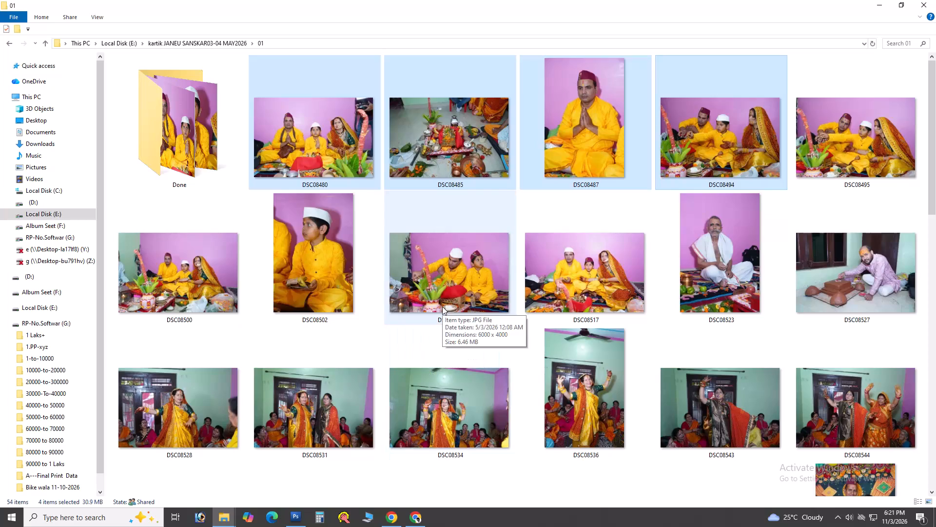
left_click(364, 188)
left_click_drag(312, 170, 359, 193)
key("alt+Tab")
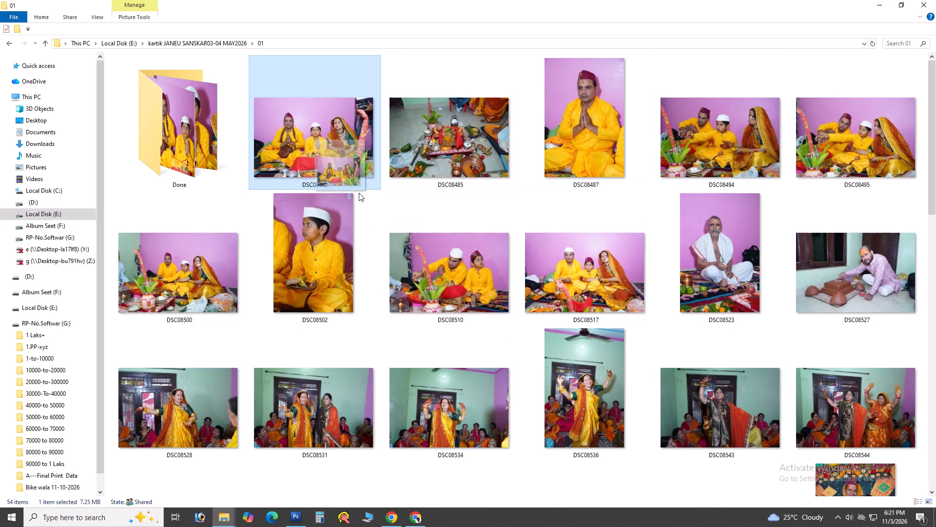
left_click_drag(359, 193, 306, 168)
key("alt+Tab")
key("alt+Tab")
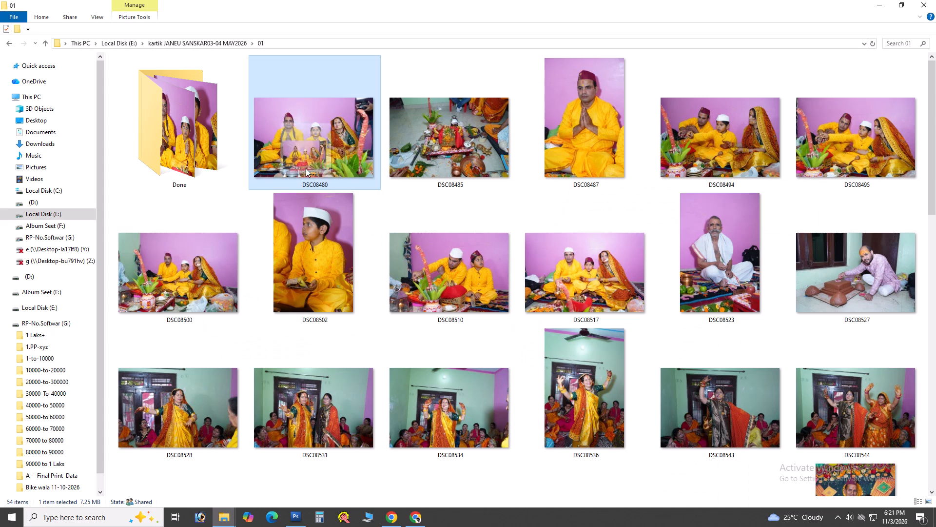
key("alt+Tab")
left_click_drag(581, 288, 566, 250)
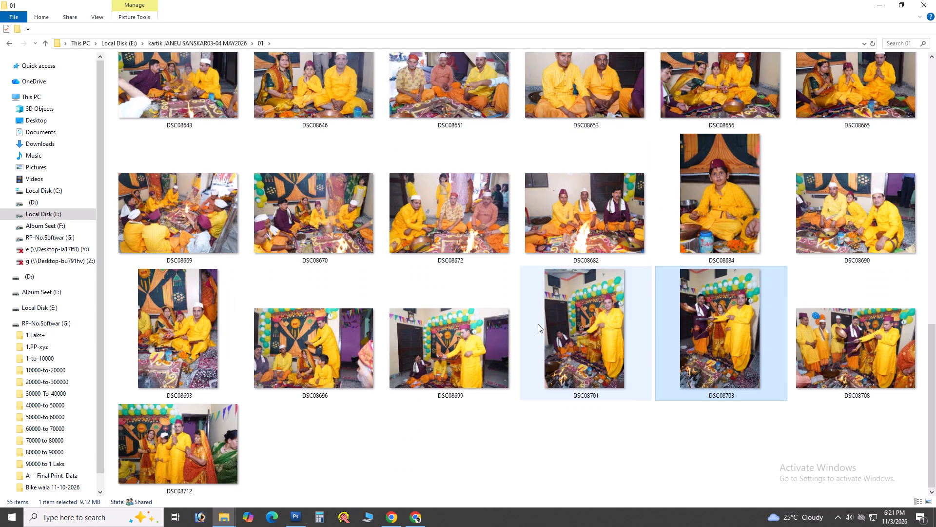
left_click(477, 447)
Position the copied layout on the right-hand page of 14.psd, with its left edge on the centre guide and its top near the page edge.
key("alt+Tab")
left_click_drag(539, 278, 520, 218)
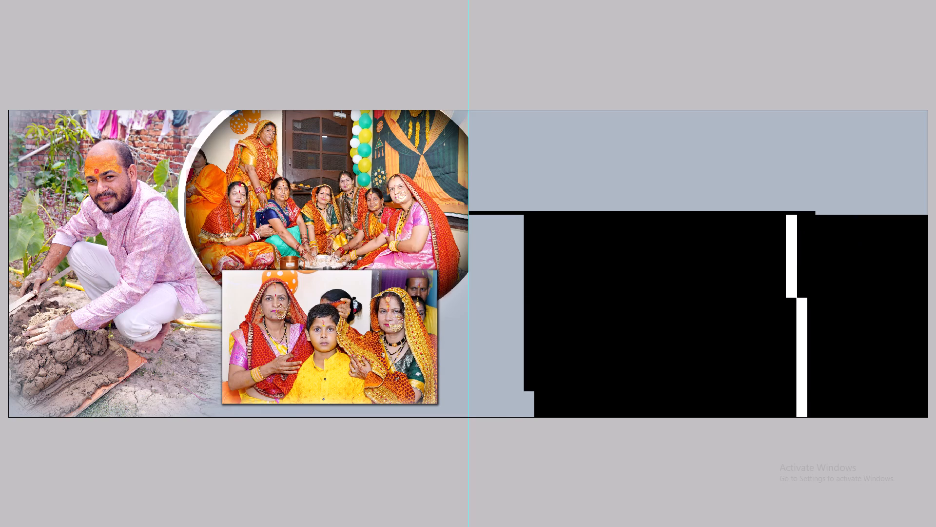
left_click_drag(520, 218, 517, 195)
left_click_drag(526, 219, 478, 161)
key("space")
left_click_drag(450, 119, 485, 143, "ctrl")
left_click_drag(485, 143, 444, 356)
left_click_drag(476, 259, 466, 341)
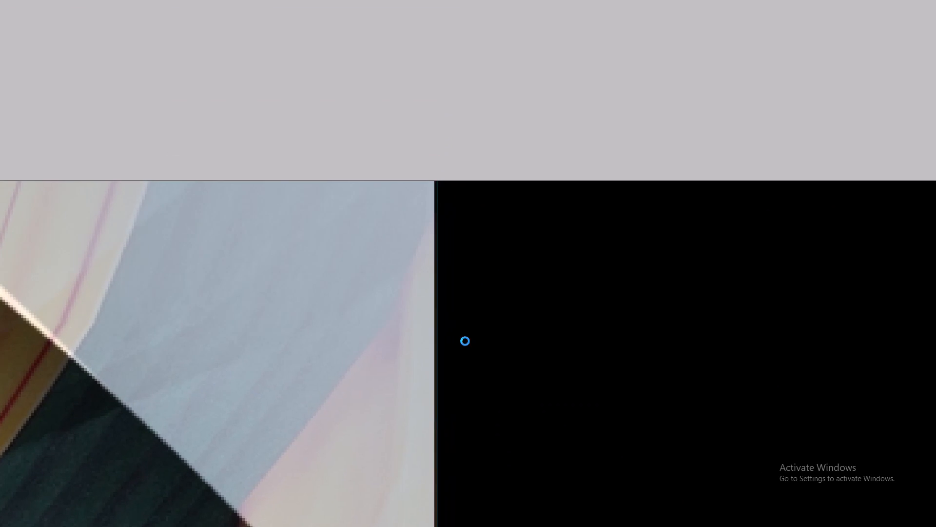
key("Right")
key("Down")
key("Down")
key("Down")
key("Down")
key("Down")
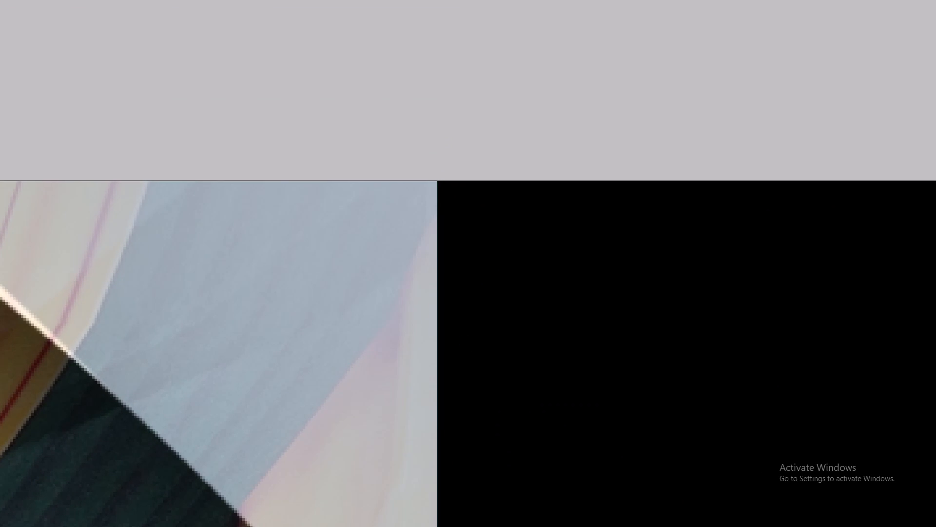
key("Down")
key("shift+Down")
key("shift+Down")
key("shift+Down")
key("shift+Down")
key("shift+Down")
key("shift+Down")
key("ctrl+0")
key("F7")
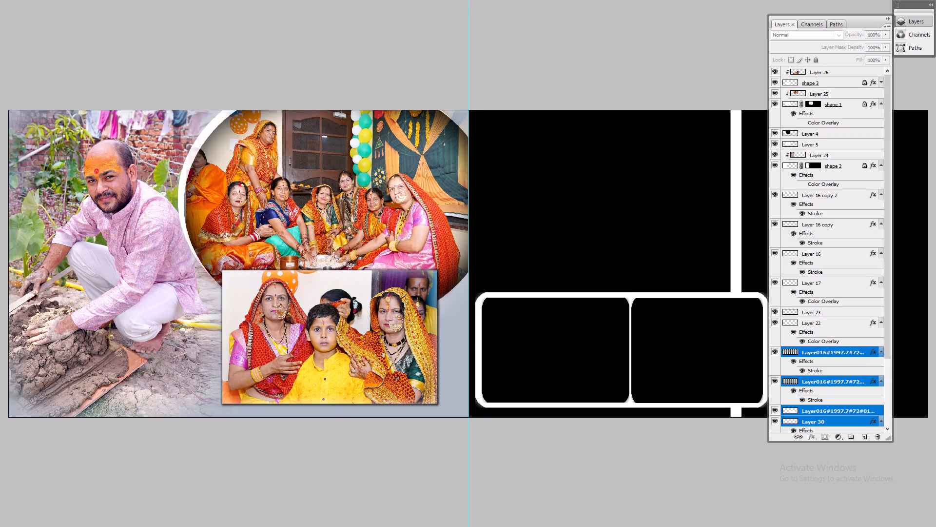
Nudge the copied layout vertically until its top edge sits flush with the page's top edge.
key("shift+Down")
key("space")
left_click_drag(432, 119, 475, 127, "ctrl")
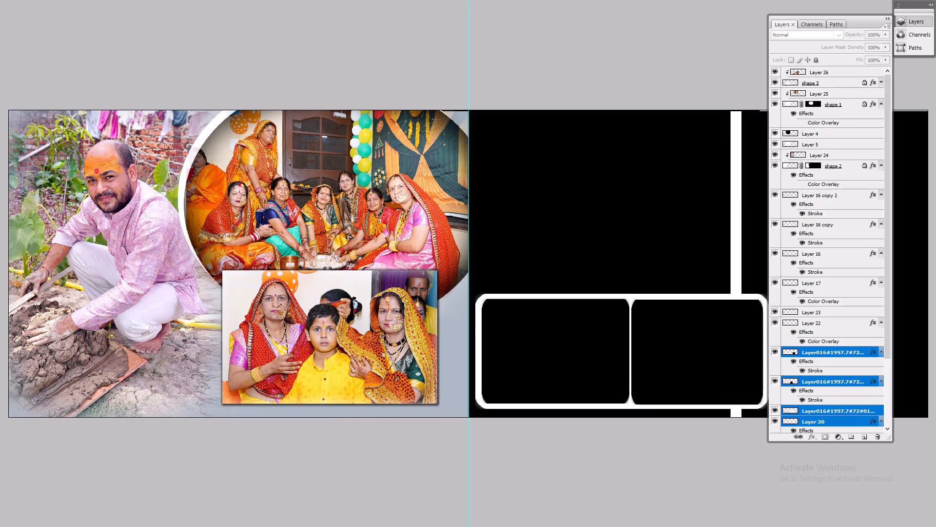
left_click_drag(475, 127, 493, 134, "ctrl")
left_click_drag(493, 134, 425, 310)
key("Up")
key("Up")
key("Up")
key("Tab")
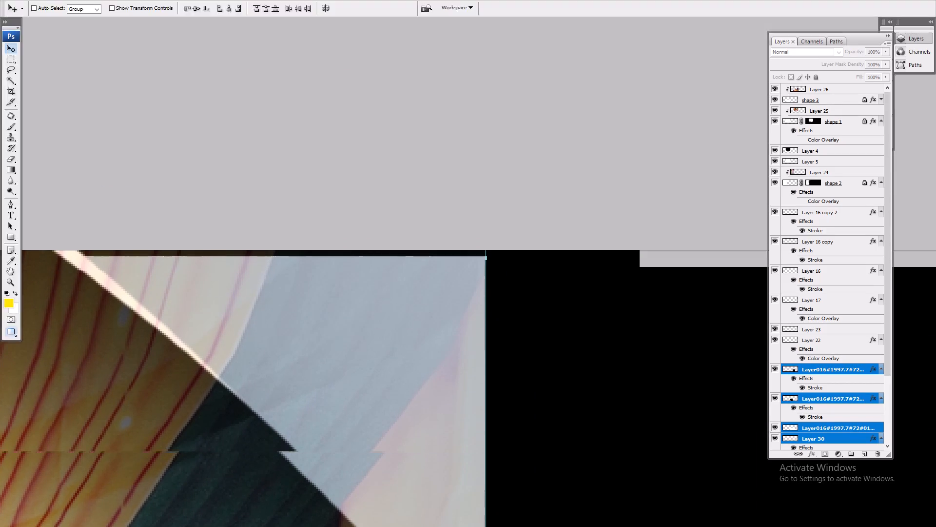
key("Tab")
key("ctrl+space")
key("ctrl+space")
key("ctrl+space")
left_click_drag(466, 217, 495, 283, "ctrl")
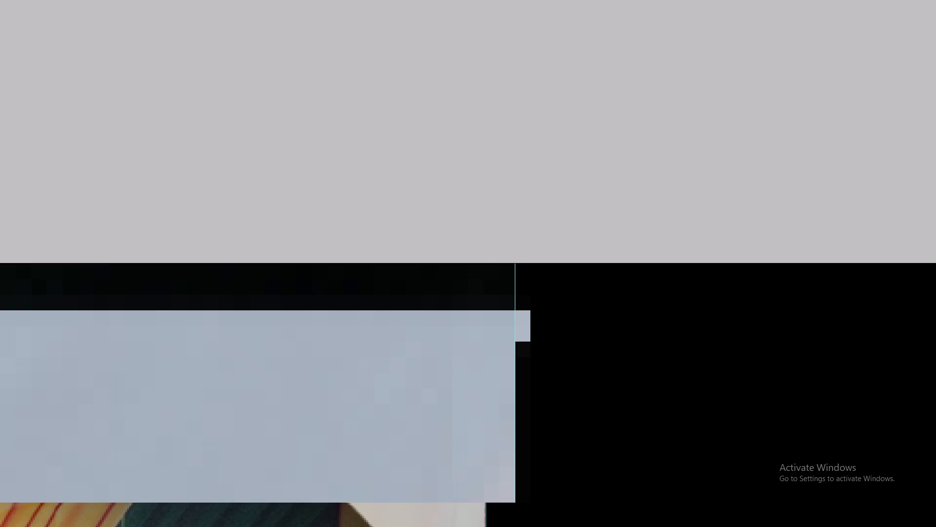
key("Up")
key("Up")
key("Up")
key("Up")
key("Up")
key("ctrl+0")
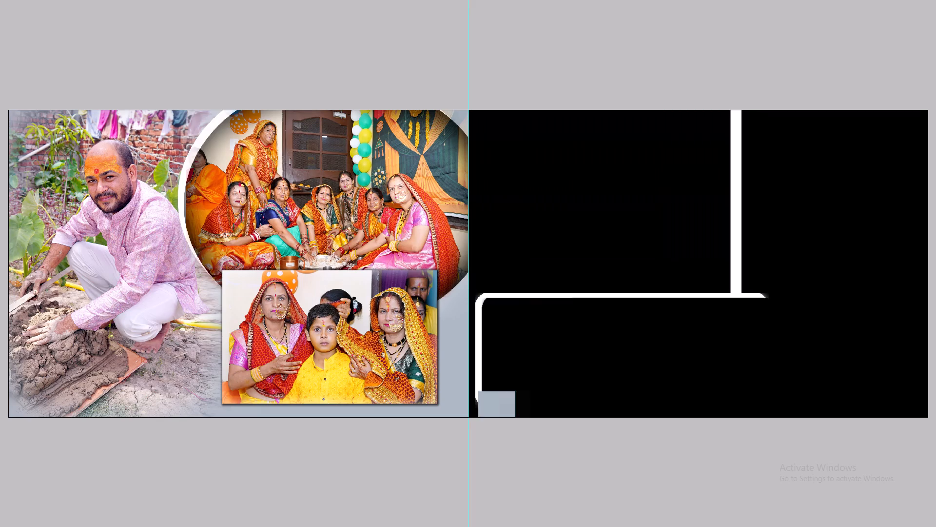
key("ctrl+0")
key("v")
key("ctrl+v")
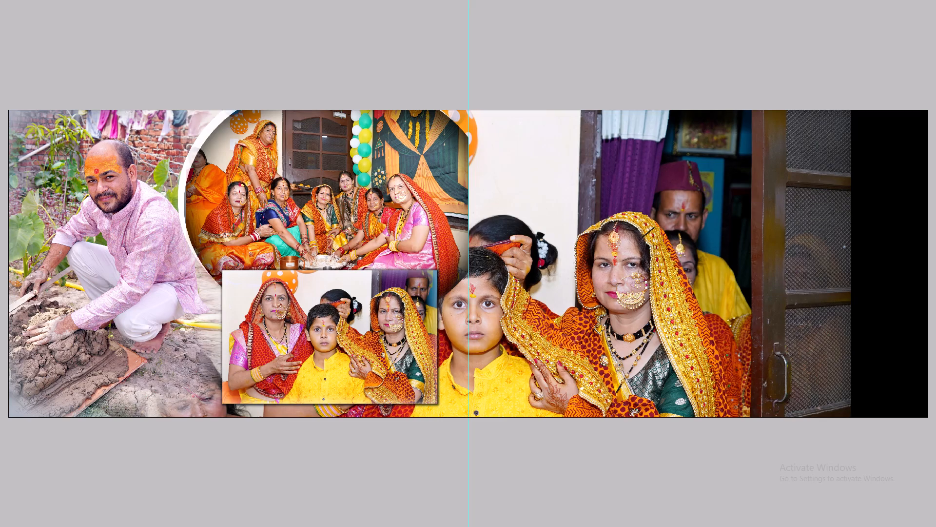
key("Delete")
Switch to the 01 folder and delete the DSC08480 shortcut.
key("space")
left_click_drag(559, 238, 460, 254)
key("alt+Tab")
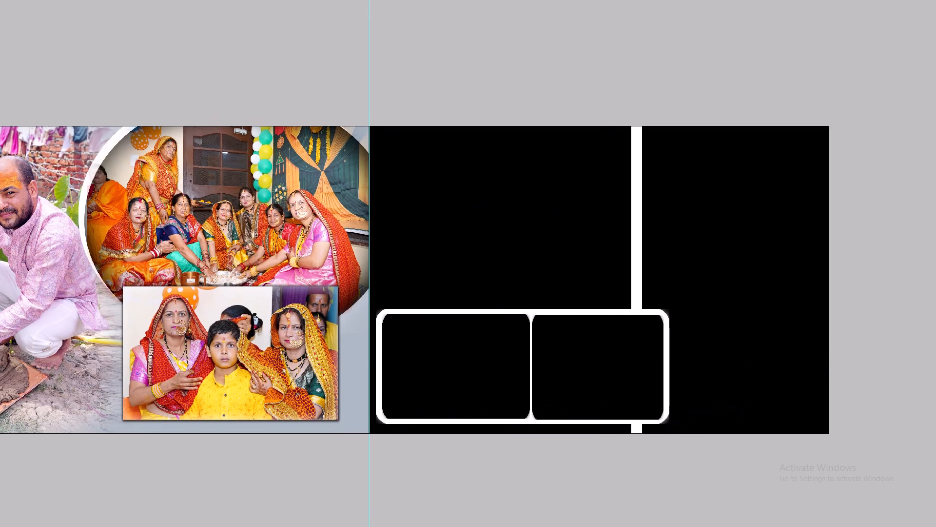
scroll(465, 270, "up", 10)
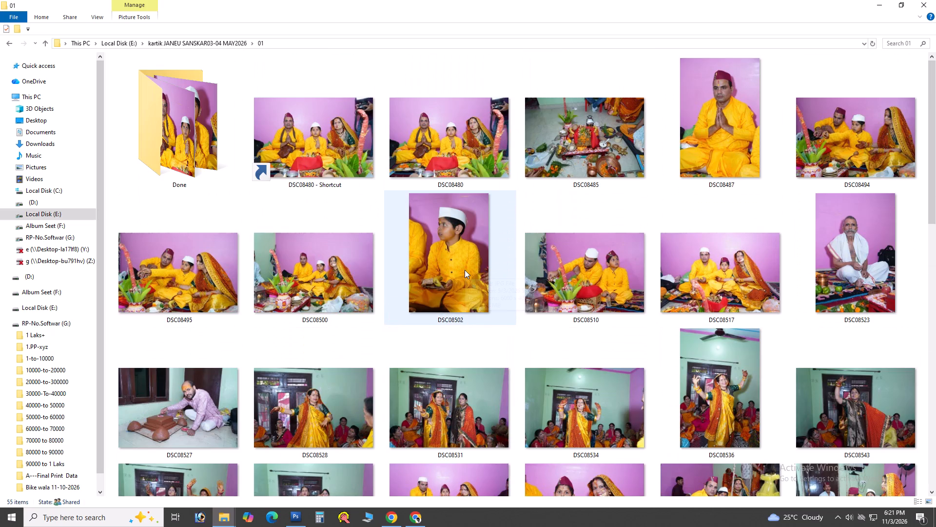
key("Home")
left_click(316, 162)
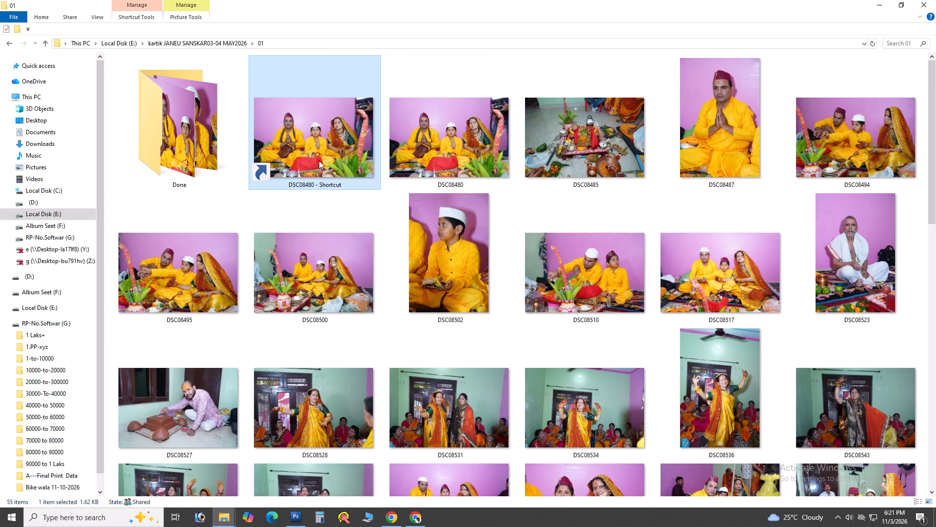
key("Delete")
Open DSC08480 in Photoshop and correct it with the retouching action, Levels at 9, 1.01 and 248, and an adjustment faded to 40% opacity.
left_click_drag(329, 172, 323, 174)
left_click_drag(305, 177, 490, 260)
key("alt+Tab")
key("F6")
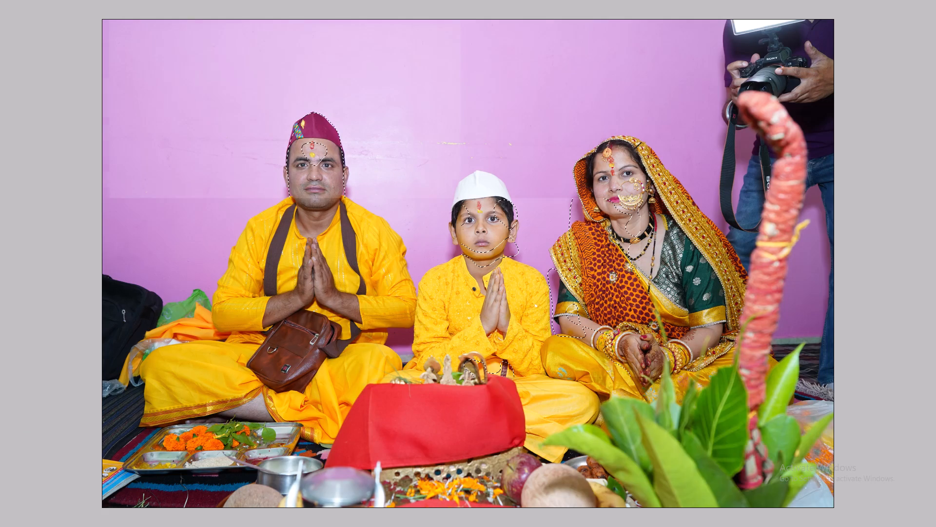
key("ctrl+d")
key("alt+i")
key("alt+a")
key("alt+l")
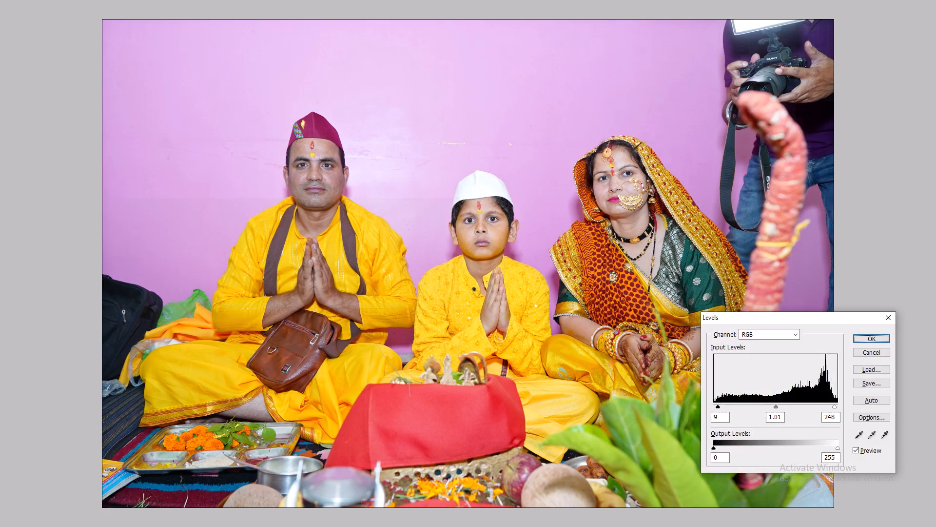
key("Return")
key("alt+i")
key("alt+a")
key("alt+x")
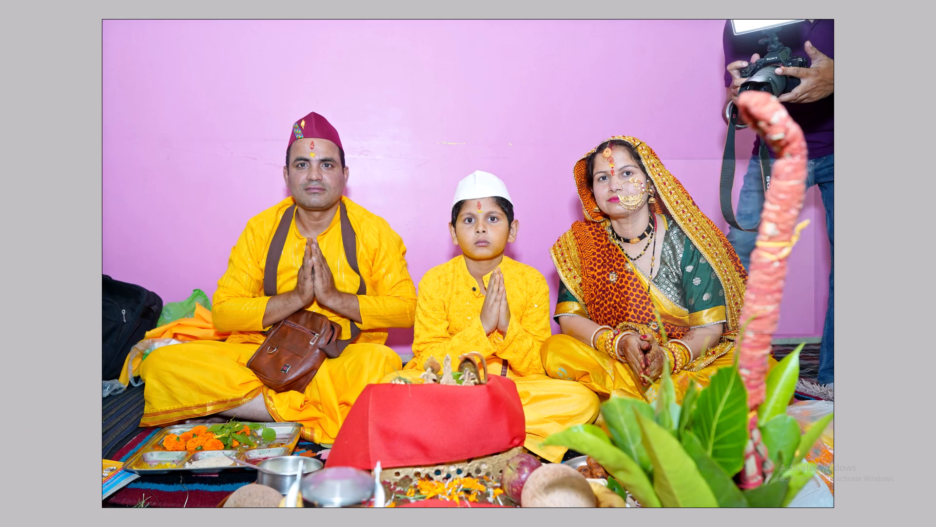
key("Return")
key("ctrl+shift+f")
type("40")
key("Return")
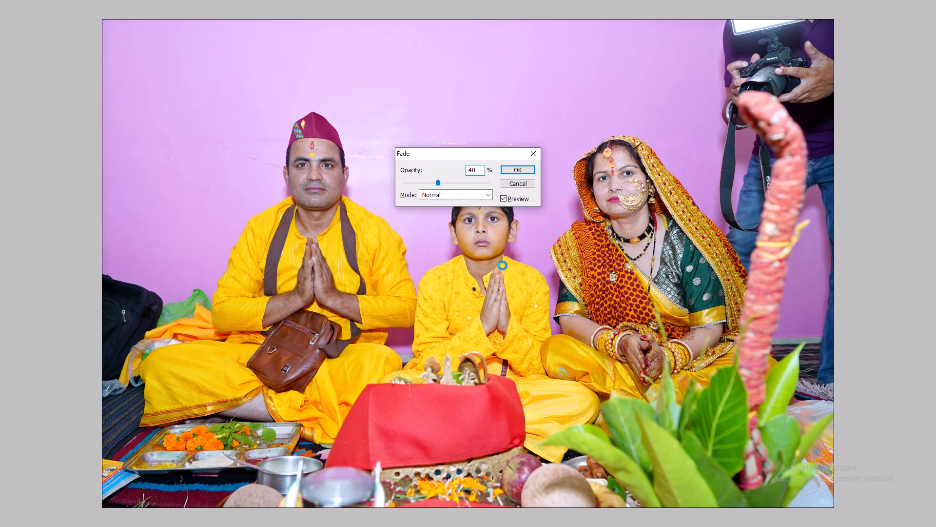
Transfer the corrected family photo to 14.psd, clipped to the large upper frame on the right-hand page, closing DSC08480 without saving.
key("ctrl+a")
key("ctrl+x")
key("ctrl+w")
key("Tab")
key("Return")
key("ctrl+minus")
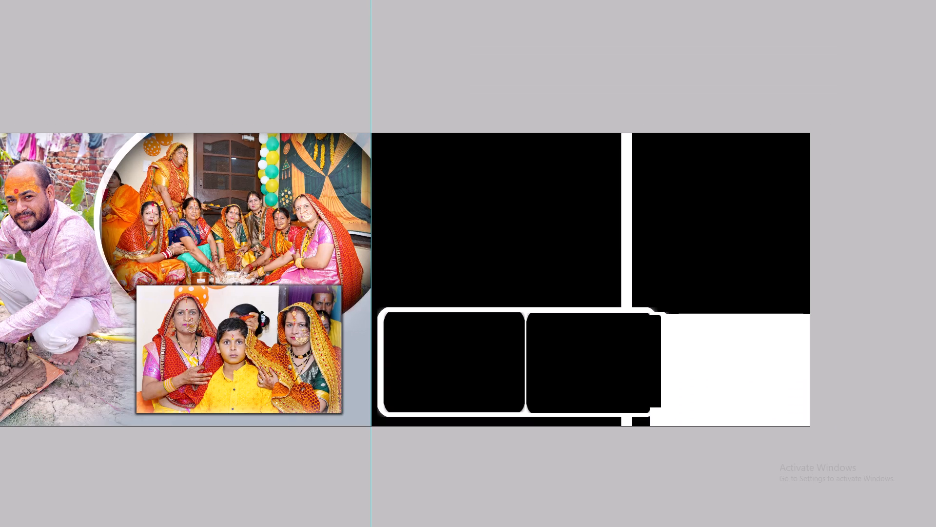
key("v")
right_click(503, 265)
left_click(529, 271)
key("ctrl+v")
key("ctrl+g")
Scale down the family photo and position it to fill the large upper frame with all three people in view.
key("ctrl+t")
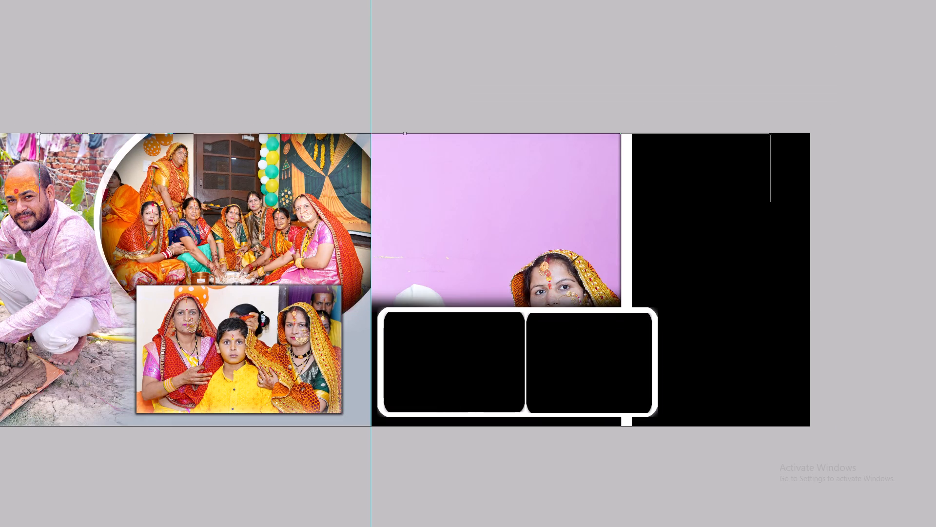
left_click_drag(770, 133, 558, 317, "alt+shift")
left_click_drag(476, 403, 495, 393)
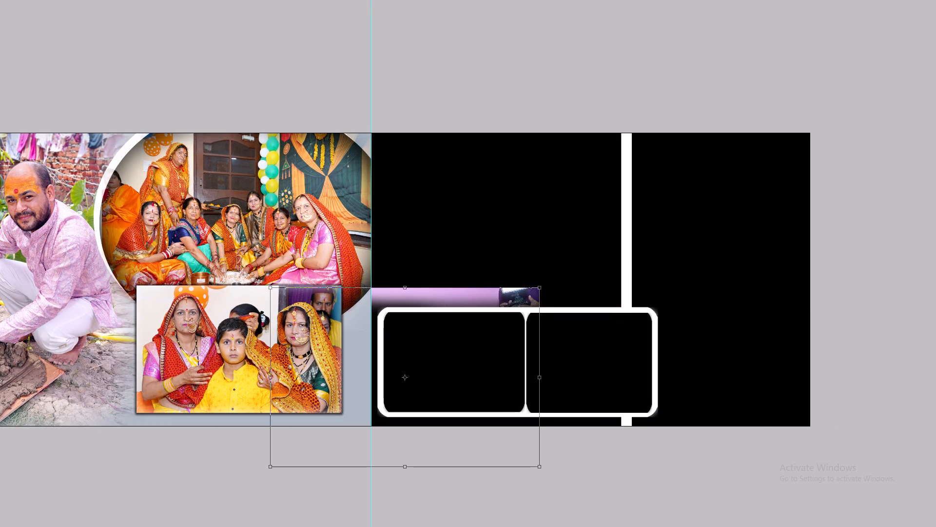
left_click_drag(495, 393, 567, 250)
left_click(702, 311)
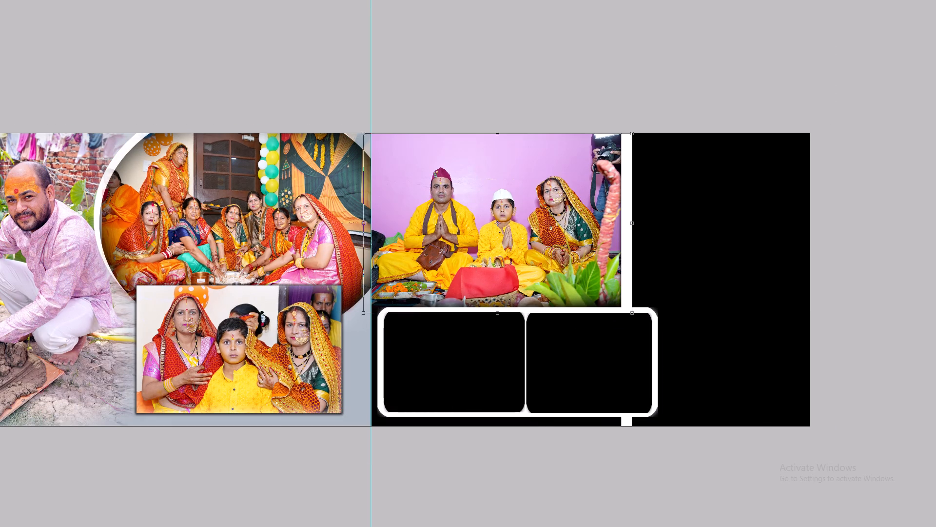
left_click_drag(628, 314, 660, 318, "alt+shift")
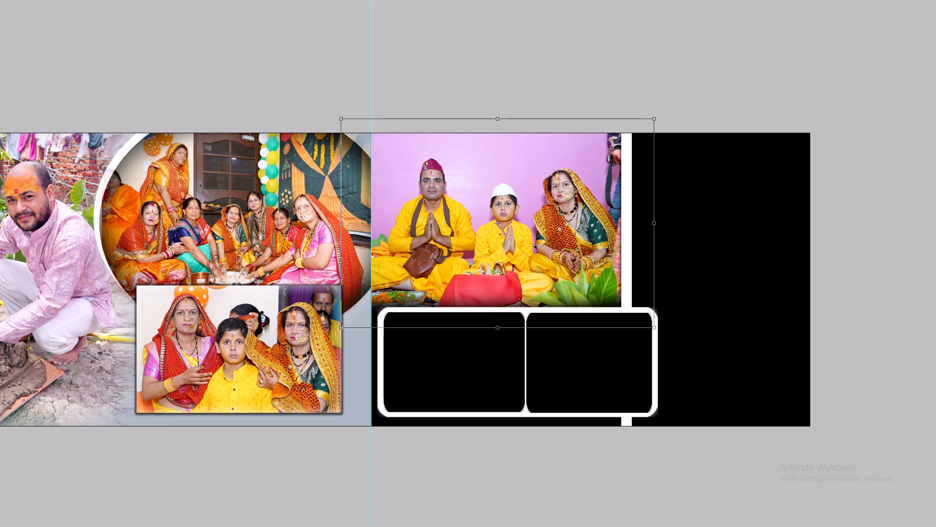
left_click_drag(660, 318, 666, 320, "alt+shift")
key("shift+Left")
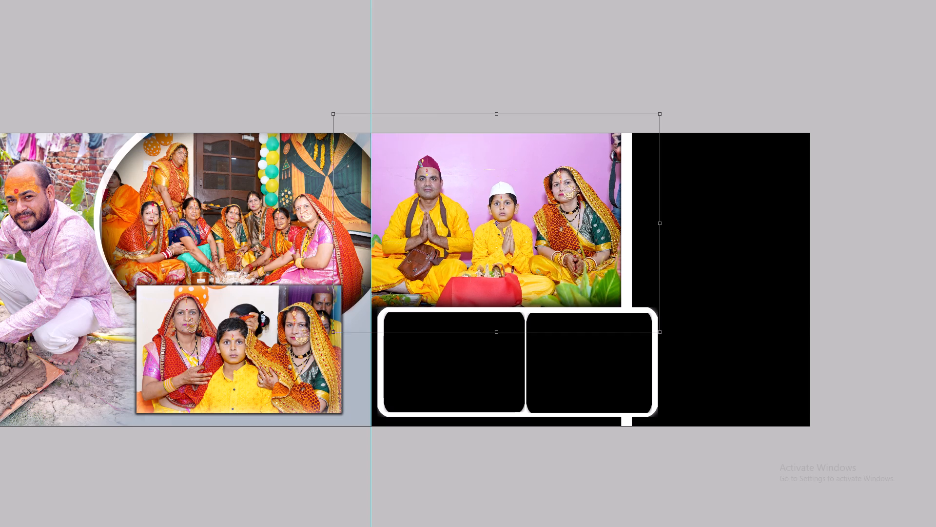
key("Return")
Shift the family photo up and slightly left within the large frame, with a slight rotation.
key("ctrl+0")
key("shift+Up")
key("shift+Up")
key("shift+Up")
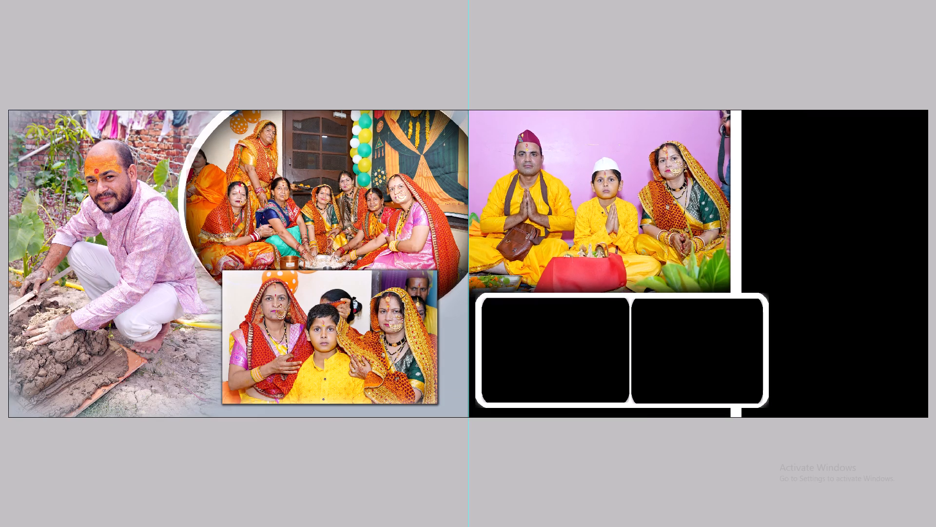
key("shift+Up")
key("shift+Up")
key("shift+Up")
key("shift+Up")
key("Up")
key("ctrl+t")
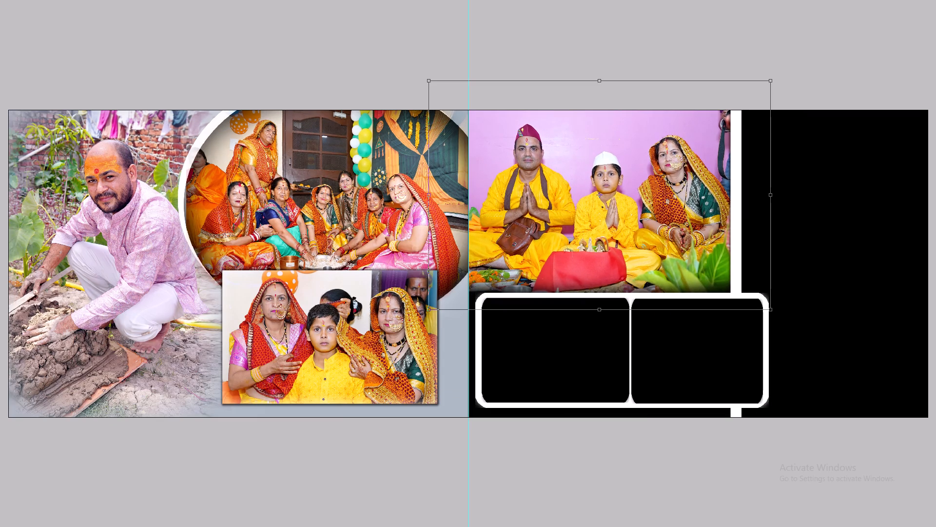
left_click(351, 361)
key("Return")
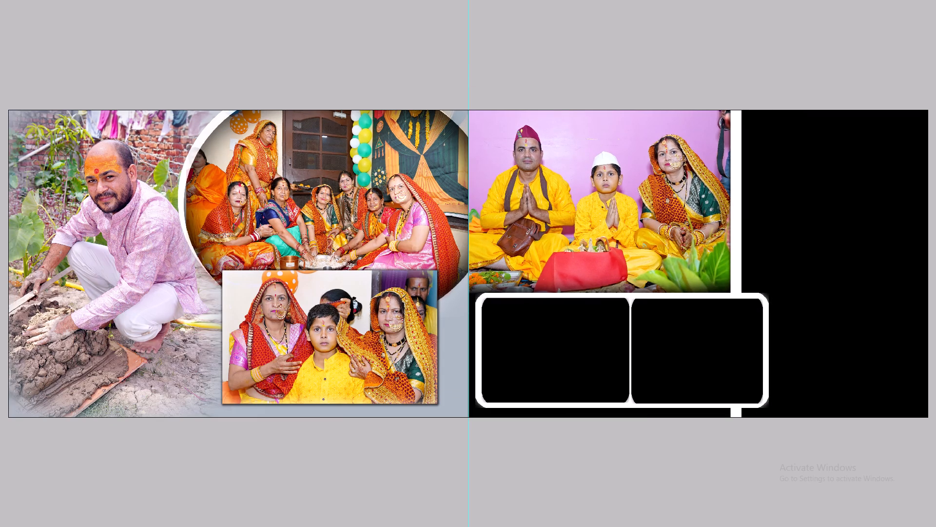
key("shift+Left")
key("ctrl+0")
key("ctrl+0")
key("ctrl+t")
left_click_drag(308, 338, 308, 330)
key("Return")
key("ctrl+0")
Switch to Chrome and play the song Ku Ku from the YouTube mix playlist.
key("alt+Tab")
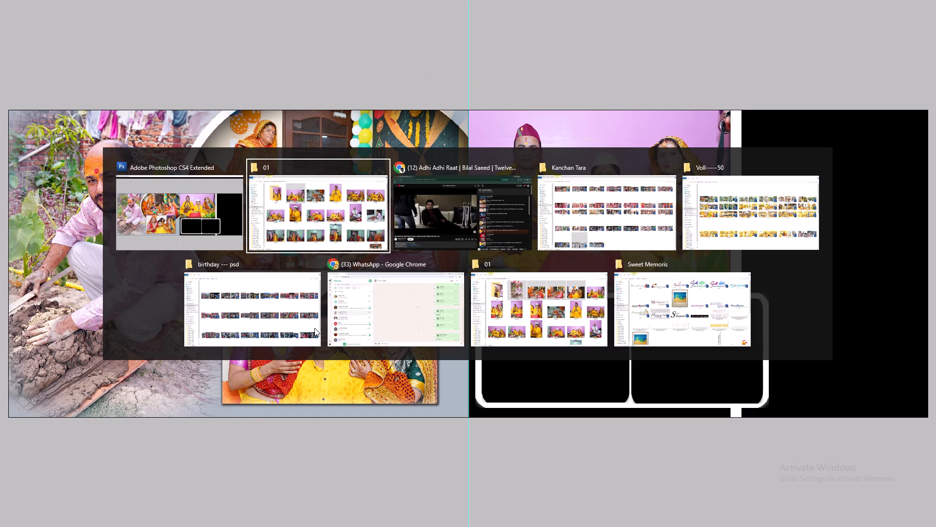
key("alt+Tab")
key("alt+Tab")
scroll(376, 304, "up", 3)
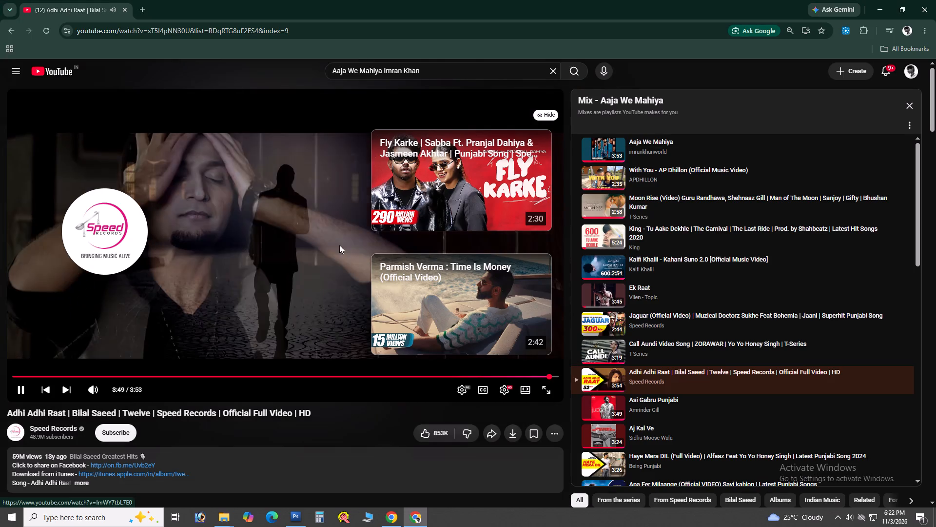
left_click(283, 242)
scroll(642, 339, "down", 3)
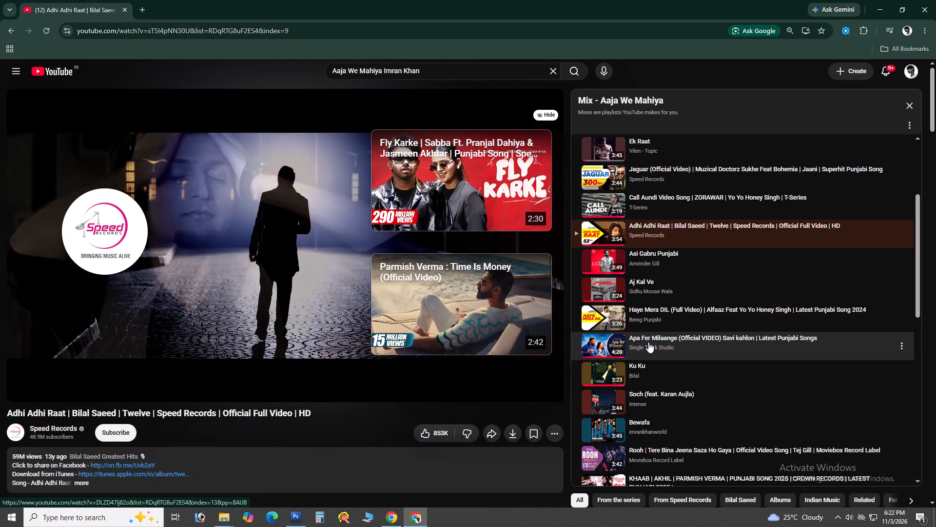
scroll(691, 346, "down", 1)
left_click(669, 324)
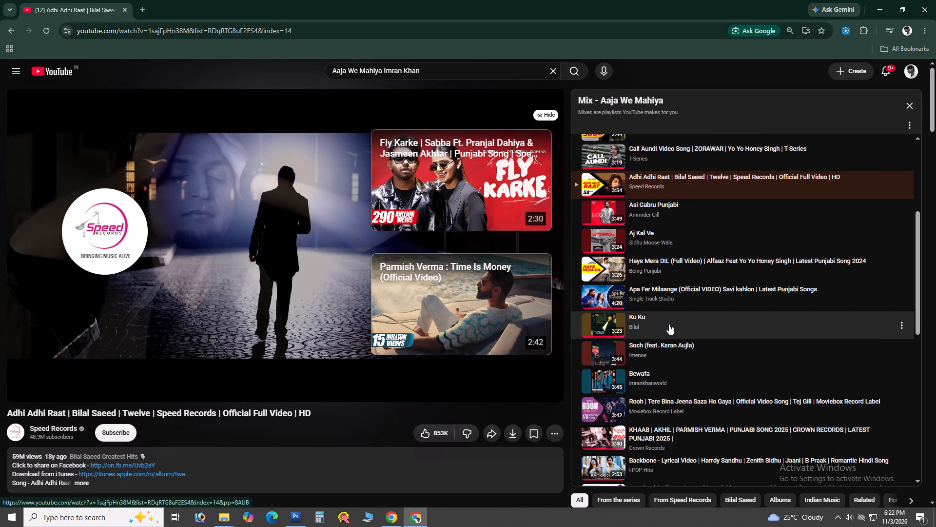
Open the ritual altar photo DSC08485 from folder 01 in Photoshop.
key("alt+Tab")
left_click(464, 153)
left_click_drag(445, 158, 466, 165)
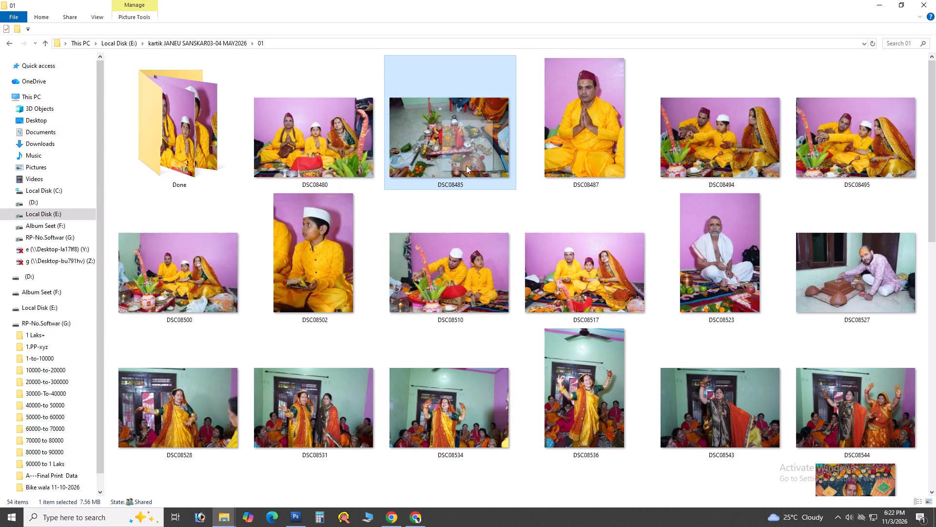
left_click_drag(466, 165, 491, 239)
key("alt+Tab")
key("alt+Tab")
key("alt+Tab")
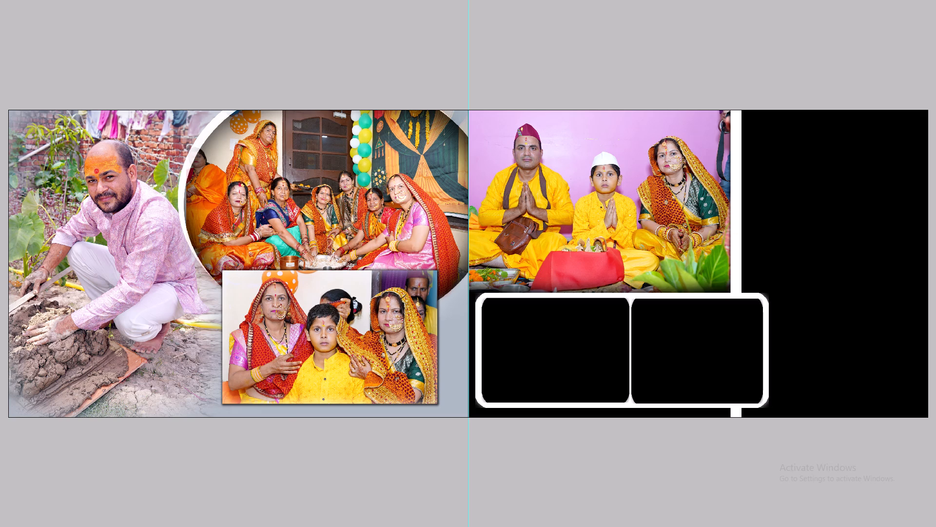
Correct DSC08485 with the saved action, Levels (9, 1.01, 248) and Channel Mixer, fading the last adjustment to 60%.
key("F6")
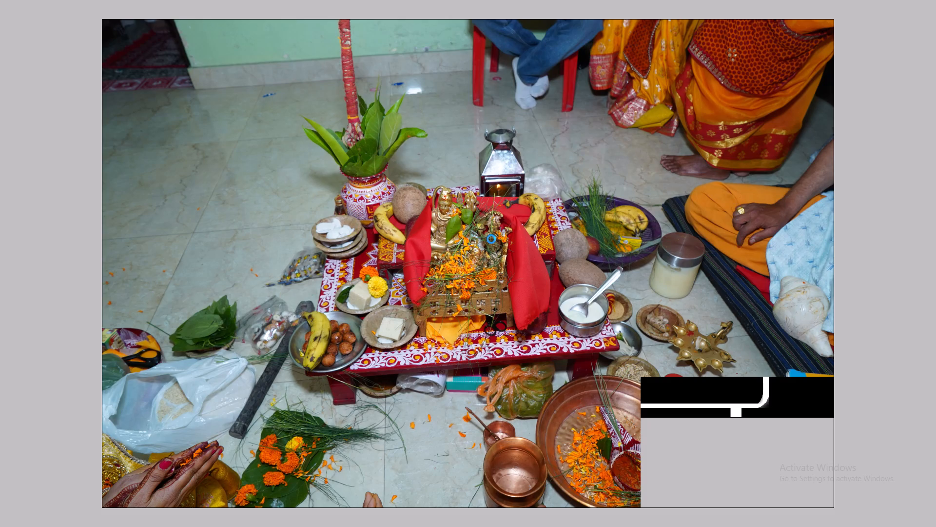
key("ctrl+d")
key("alt+i")
key("alt+a")
key("alt+l")
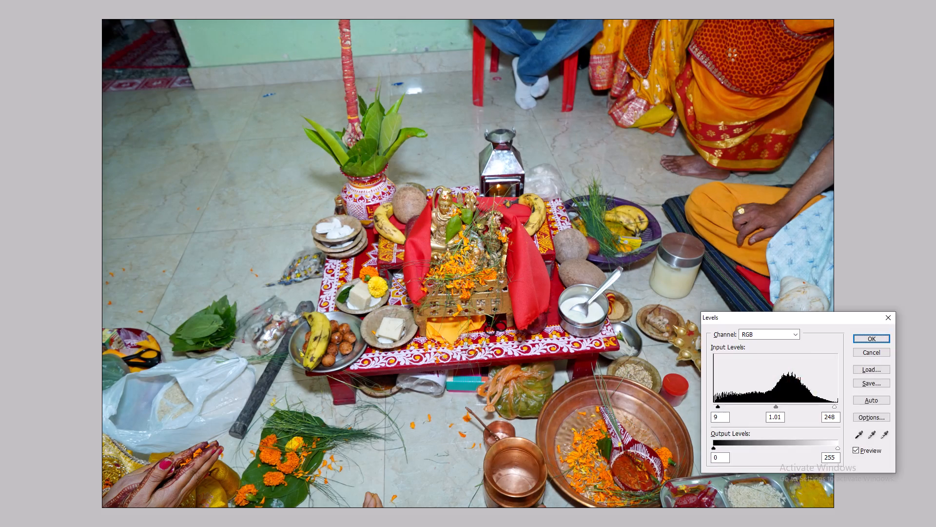
key("Return")
key("alt+i")
key("alt+a")
key("alt+x")
key("Return")
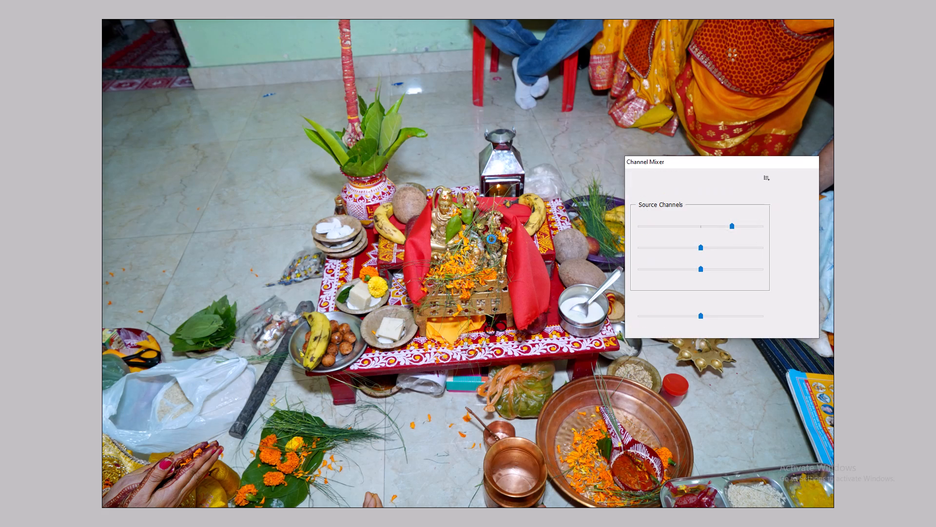
key("ctrl+shift+f")
type("60")
key("Return")
Cut the whole corrected altar photo and close DSC08485 without saving.
key("ctrl+a")
key("ctrl+x")
key("ctrl+w")
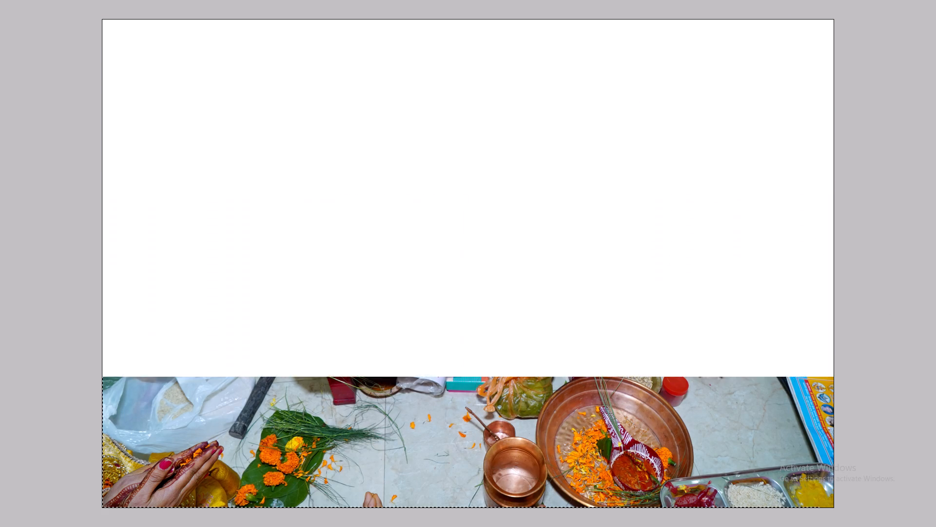
key("Tab")
key("Return")
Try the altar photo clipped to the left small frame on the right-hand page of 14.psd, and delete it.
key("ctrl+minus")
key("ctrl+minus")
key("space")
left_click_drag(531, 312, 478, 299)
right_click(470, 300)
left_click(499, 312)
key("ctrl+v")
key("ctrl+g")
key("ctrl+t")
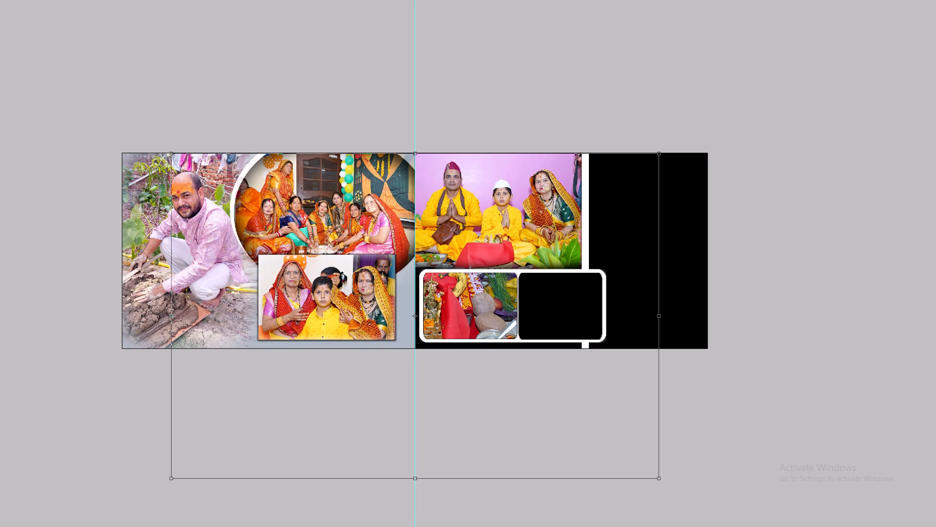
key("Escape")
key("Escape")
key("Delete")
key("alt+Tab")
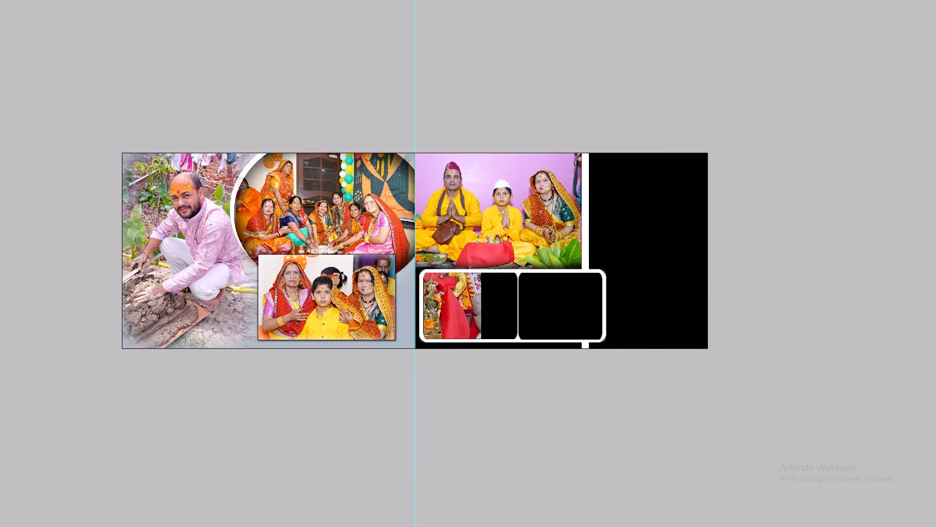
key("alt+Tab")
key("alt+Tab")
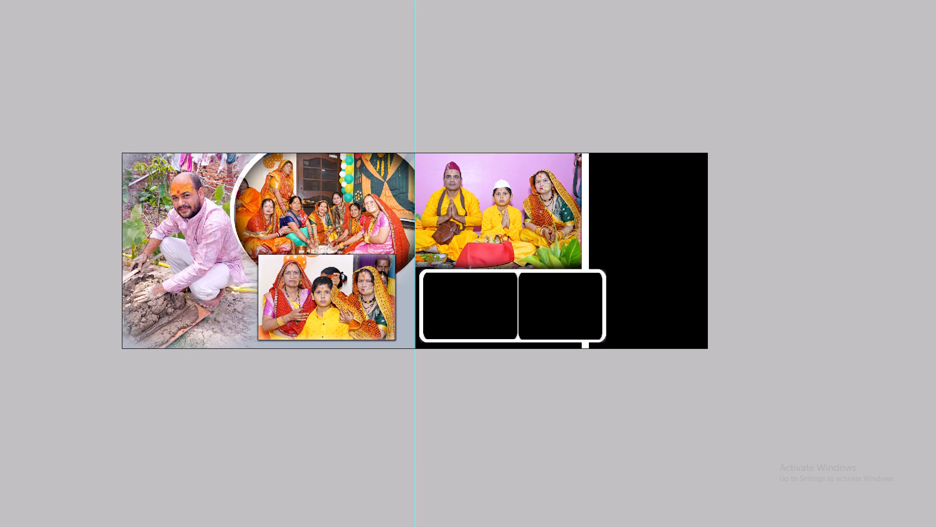
Flip the pair of small lower frames on the right-hand page horizontally, putting the narrower frame on the left.
right_click(562, 317)
left_click(582, 324)
right_click(493, 303, "shift")
left_click(516, 308, "shift")
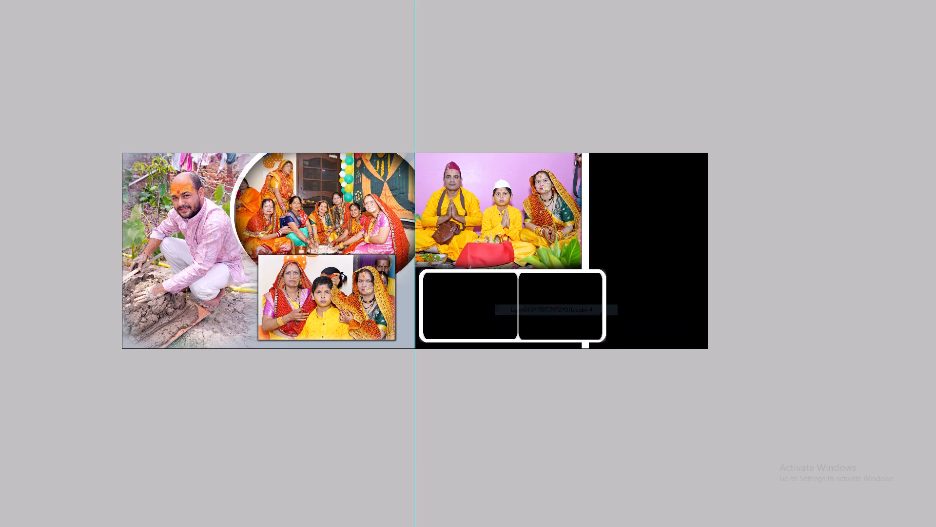
key("ctrl+t")
right_click(516, 308)
left_click(557, 433)
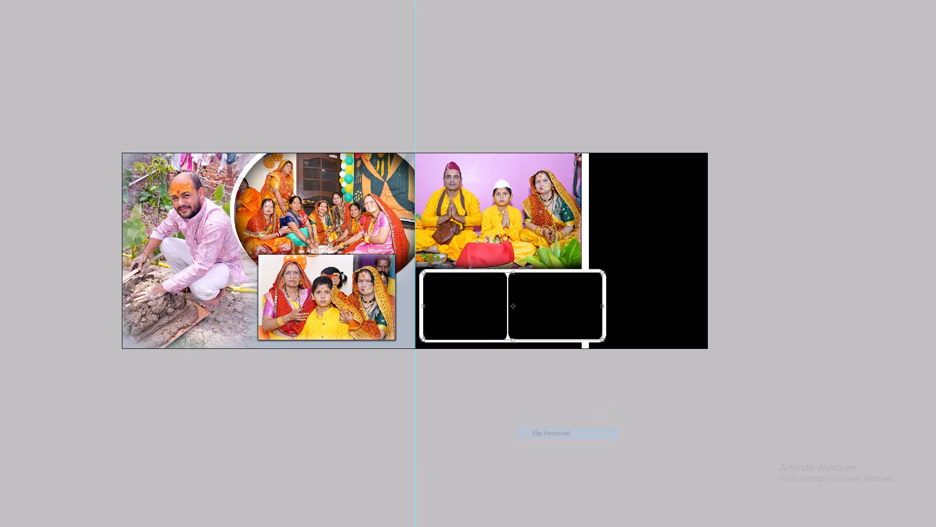
key("Return")
Paste the altar photo clipped to the narrower left small frame on the right-hand page.
key("ctrl+plus")
type("v")
key("space")
left_click_drag(553, 363, 516, 321)
right_click(450, 294)
left_click(464, 299)
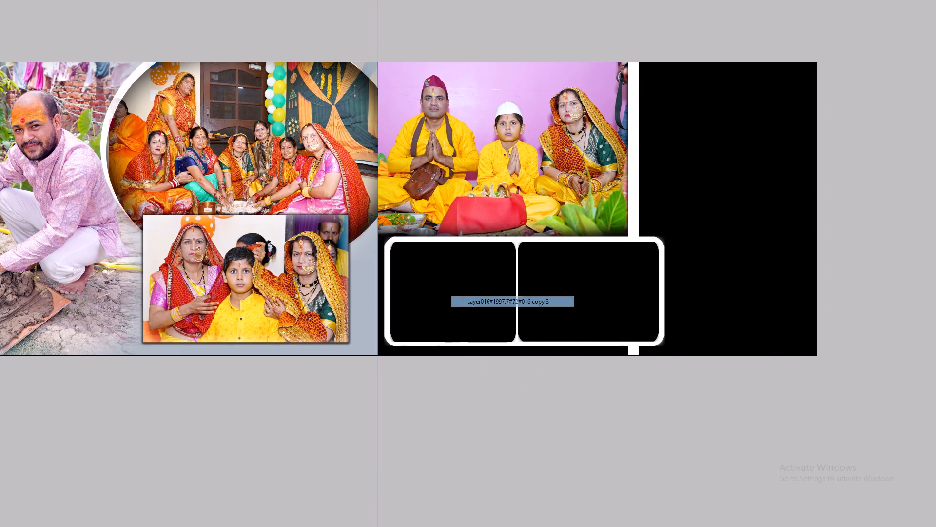
key("ctrl+v")
key("ctrl+g")
Scale down the altar photo and move it over the left small frame.
key("ctrl+t")
left_click(768, 65, "alt+shift")
left_click_drag(777, 63, 774, 64, "alt+shift")
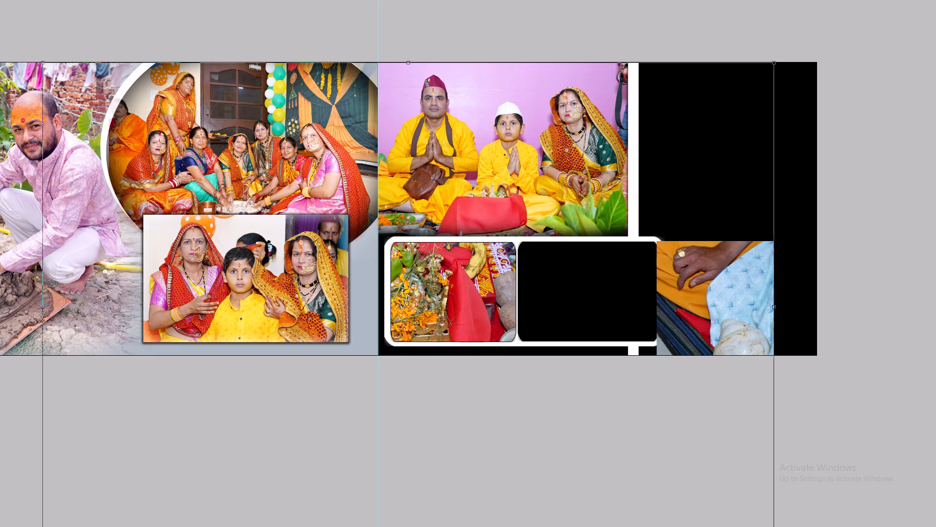
left_click_drag(774, 64, 479, 240, "alt+shift")
key("ctrl+plus")
left_click_drag(465, 349, 465, 350)
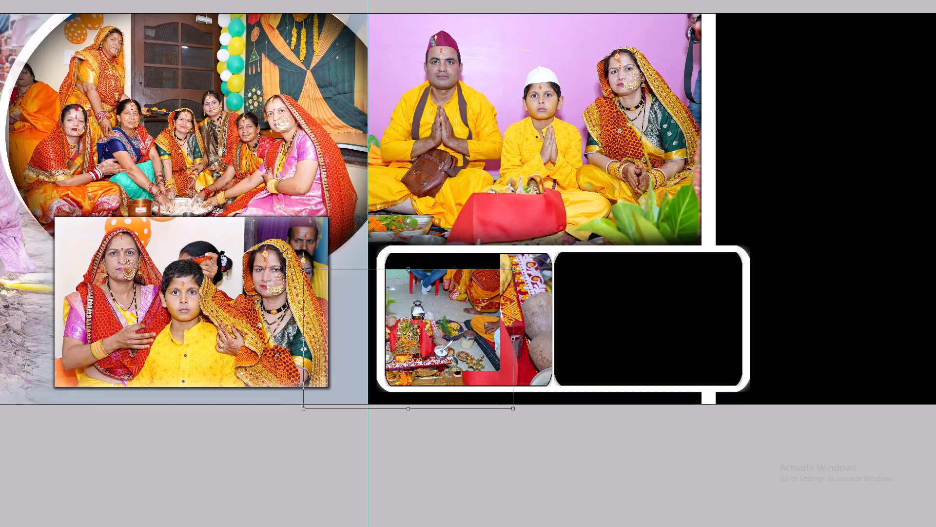
left_click_drag(465, 350, 511, 326)
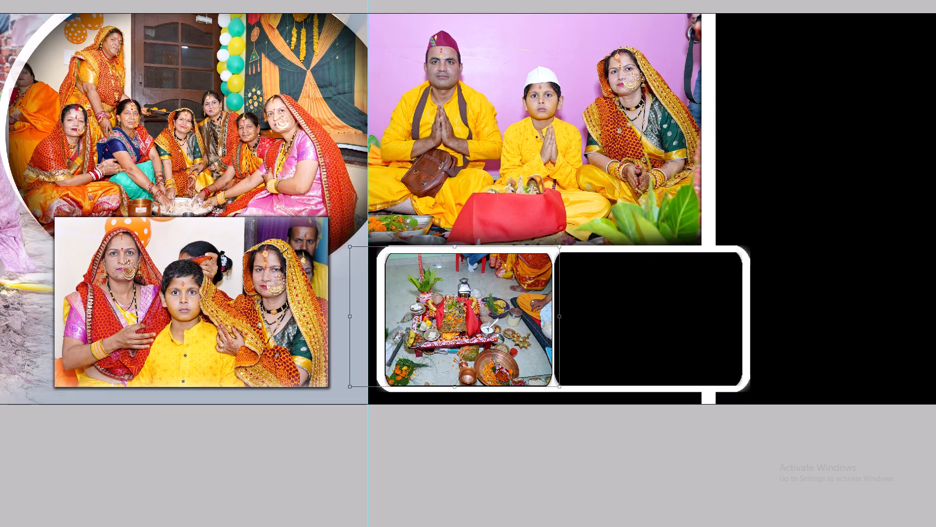
Enlarge the altar photo slightly and shift it up and right to centre the altar in its frame.
left_click_drag(562, 389, 577, 391, "alt+shift")
key("shift+Up")
key("shift+Up")
key("shift+Up")
key("shift+Right")
key("shift+Right")
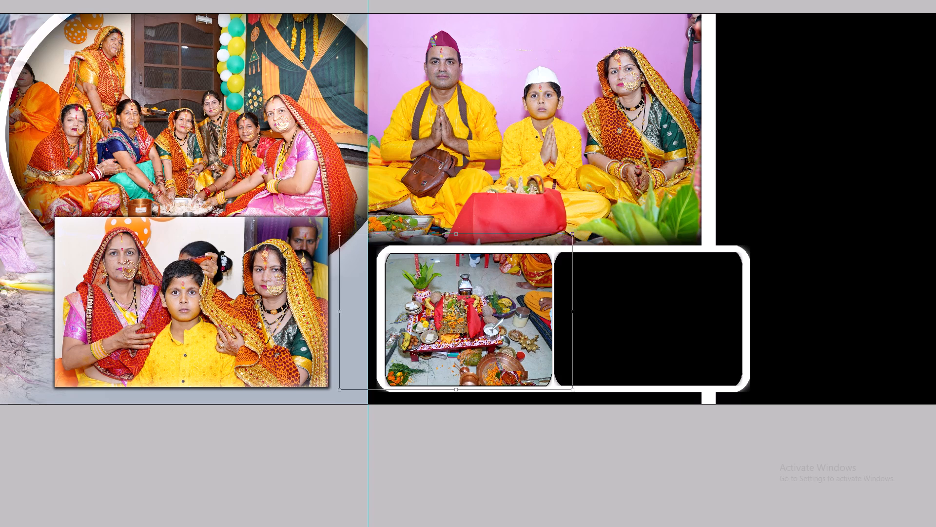
key("shift+Right")
key("shift+Right")
key("Return")
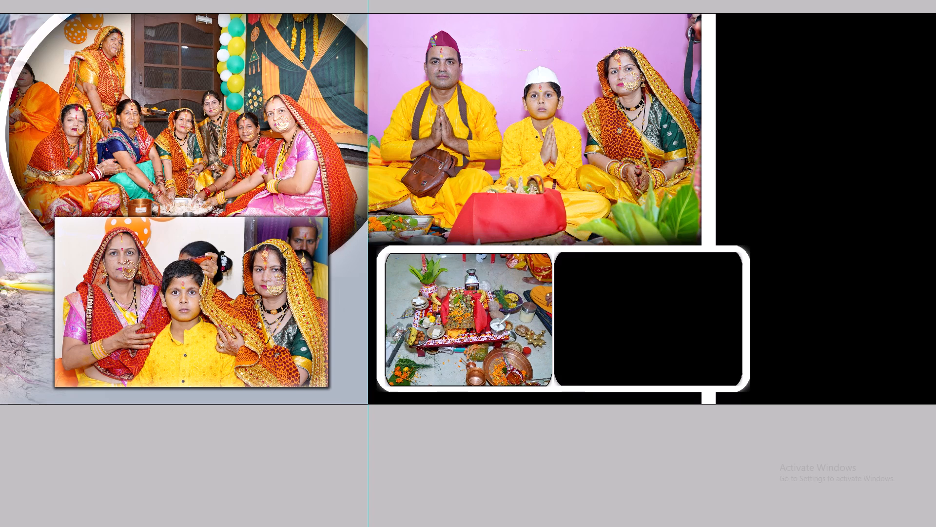
key("shift+Right")
key("ctrl+0")
Open DSC08487, the portrait of the man with folded hands, from folder 01 in Photoshop.
key("alt+Tab")
scroll(406, 278, "up", 2)
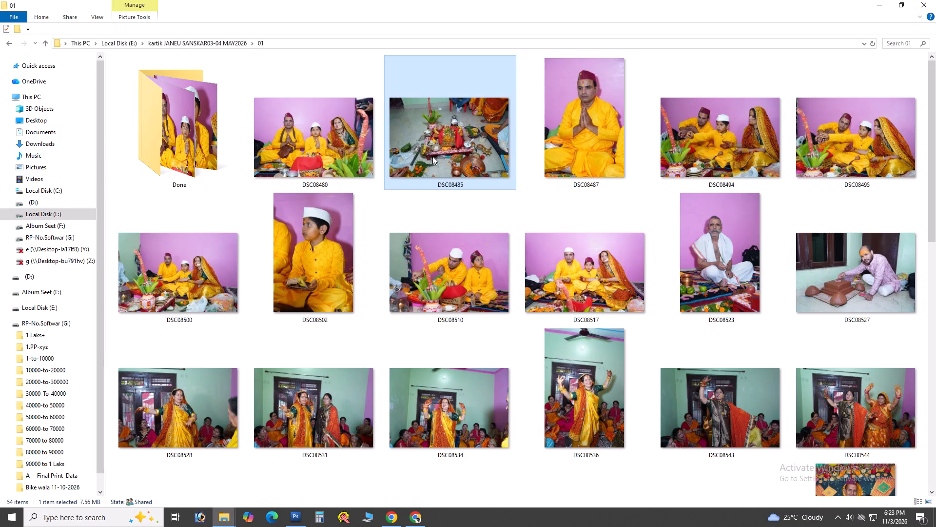
left_click_drag(495, 145, 511, 145)
left_click(569, 144)
left_click_drag(566, 144, 585, 155)
key("alt+Tab")
Correct DSC08487 with the saved action, Levels and Auto Tone, fading at 90% and again at 50%.
key("F6")
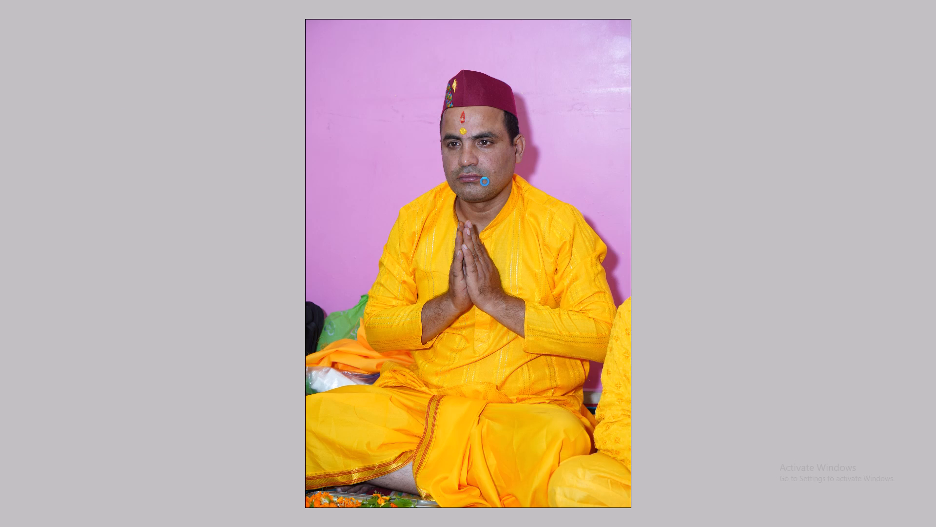
key("ctrl+d")
key("ctrl+0")
key("alt+i")
key("alt+a")
key("alt+l")
key("Return")
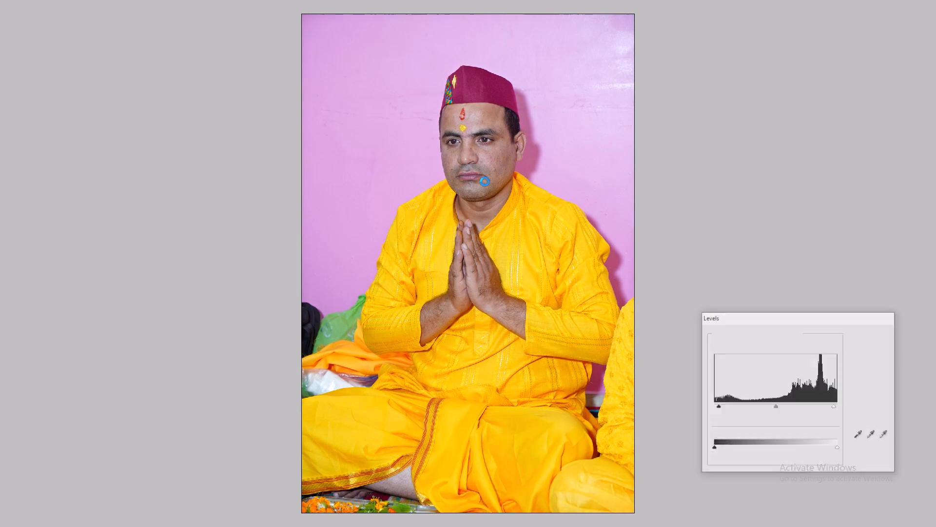
key("ctrl+shift+l")
key("ctrl+shift+f")
type("90")
key("Return")
key("ctrl+shift+f")
type("50")
key("Return")
Transfer the corrected portrait to 14.psd, clipped to the tall frame at the page's right edge, closing DSC08487 without saving.
key("ctrl+a")
key("ctrl+x")
key("ctrl+w")
key("Tab")
key("Return")
key("ctrl+minus")
key("v")
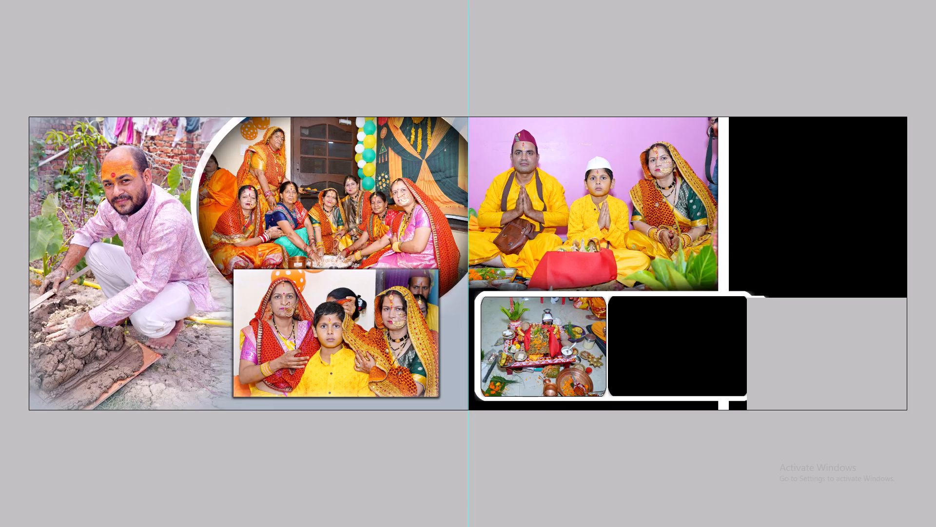
key("space")
left_click_drag(799, 220, 418, 220)
key("space")
right_click(442, 221)
left_click(459, 226)
key("ctrl+v")
key("ctrl+g")
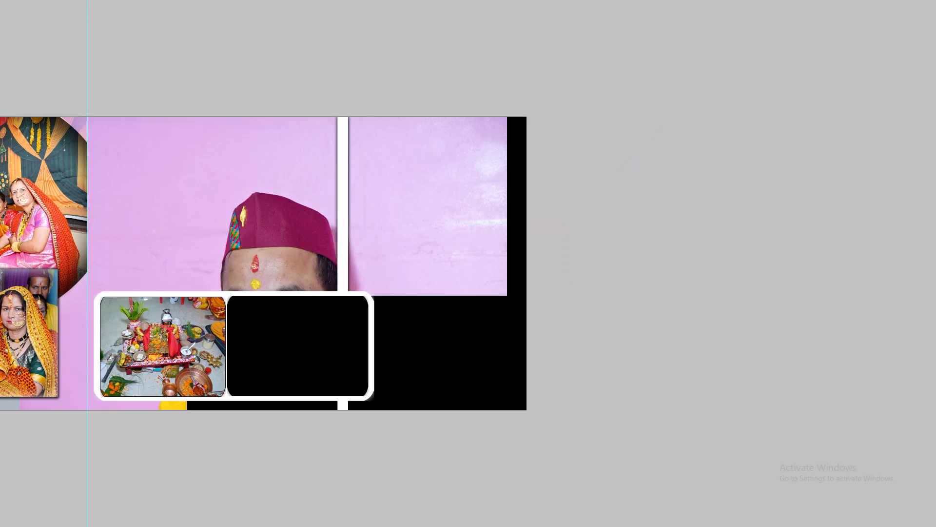
Scale down the man's portrait and position it to fill the tall frame with his cap and folded hands in view.
key("ctrl+t")
left_click_drag(504, 118, 309, 312, "alt+shift")
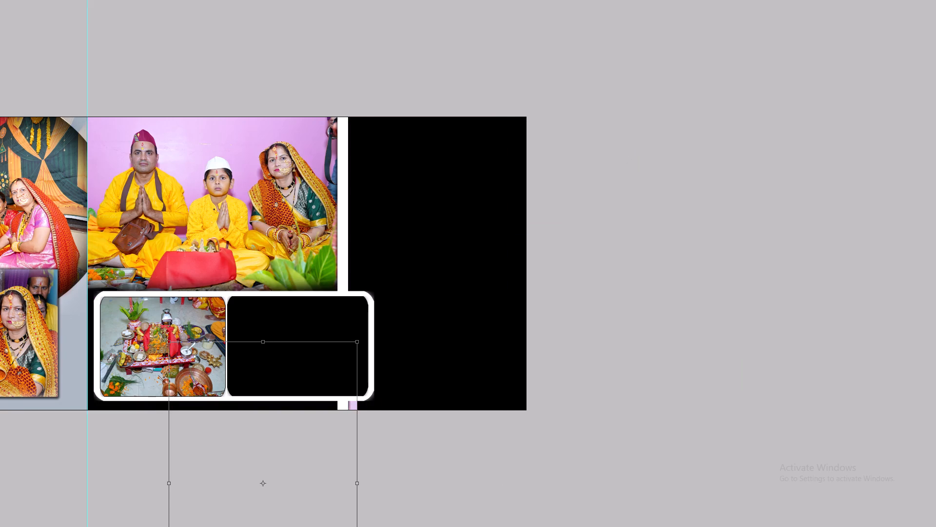
left_click_drag(301, 360, 462, 139, "alt")
left_click_drag(518, 398, 549, 418, "alt+shift")
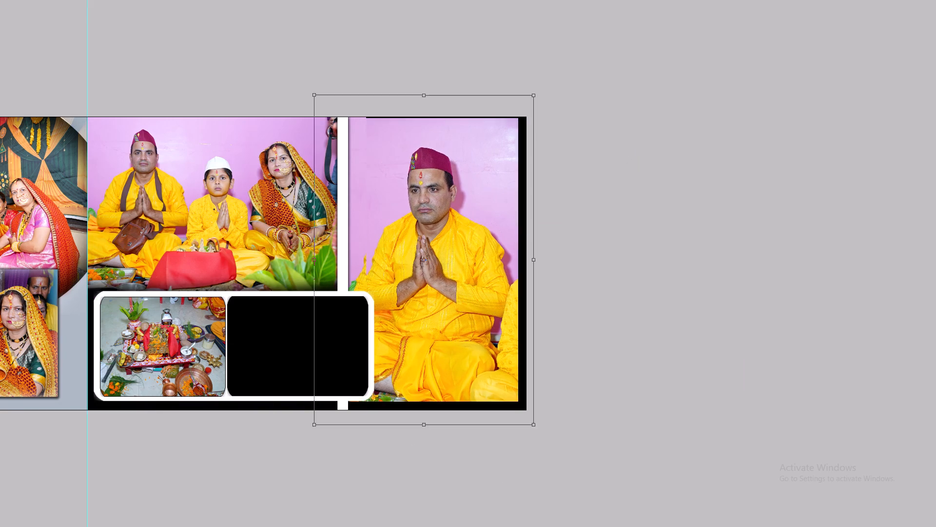
left_click_drag(549, 418, 542, 418, "alt+shift")
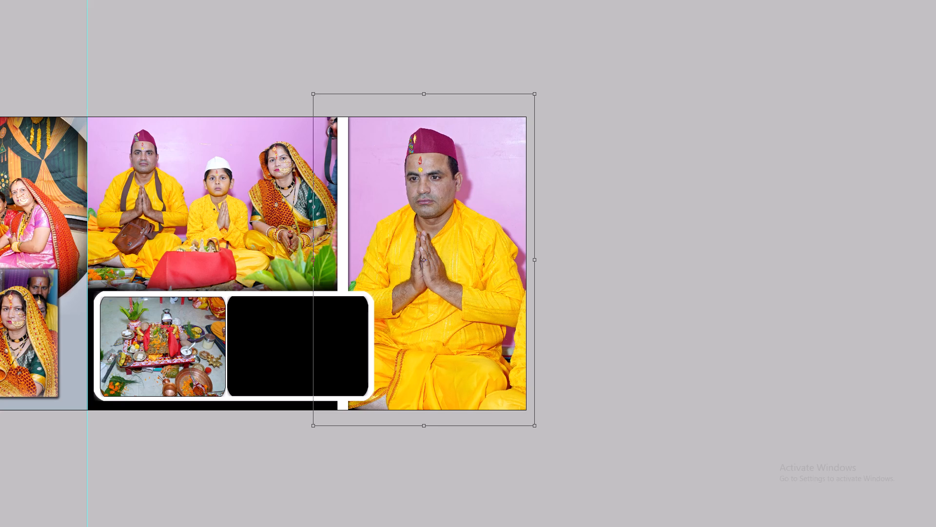
key("Return")
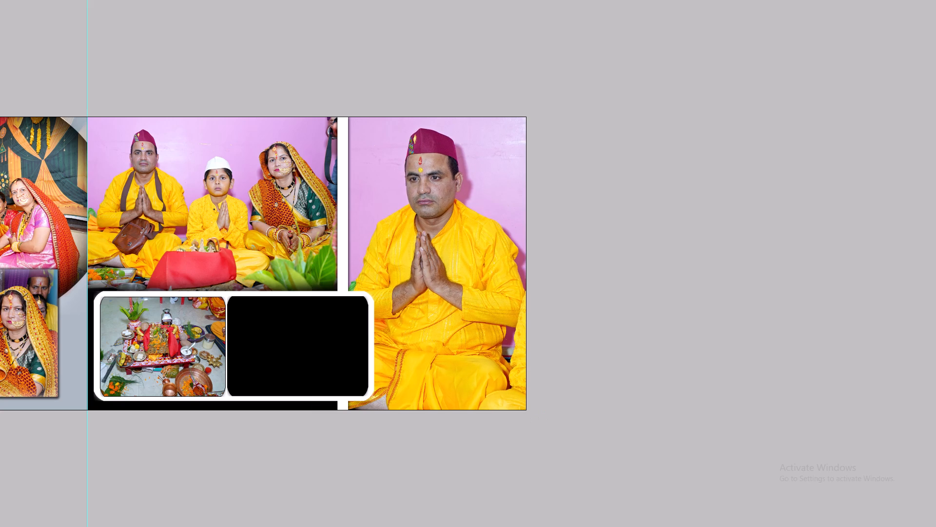
key("ctrl+0")
Open the family ritual photo DSC08494 from folder 01 in Photoshop.
key("alt+Tab")
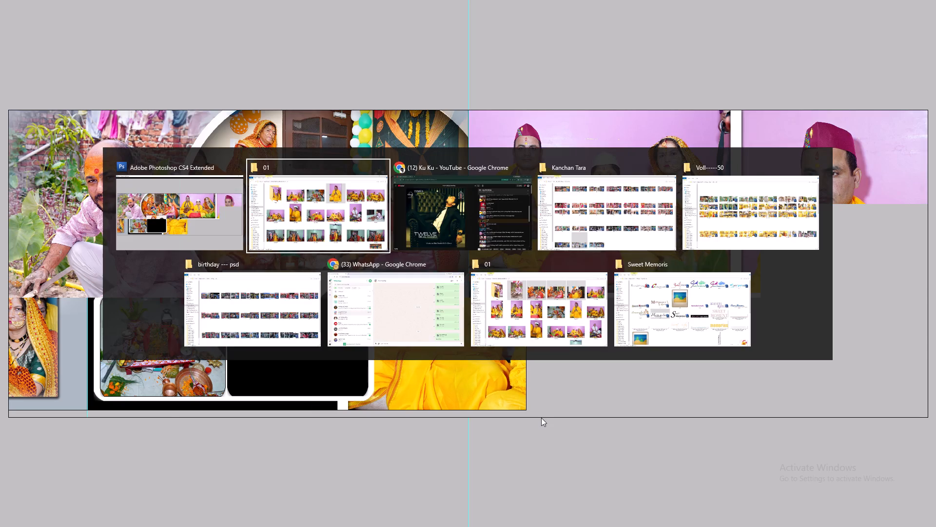
scroll(616, 306, "up", 2)
left_click(698, 170)
left_click_drag(694, 162, 685, 165)
key("alt+Tab")
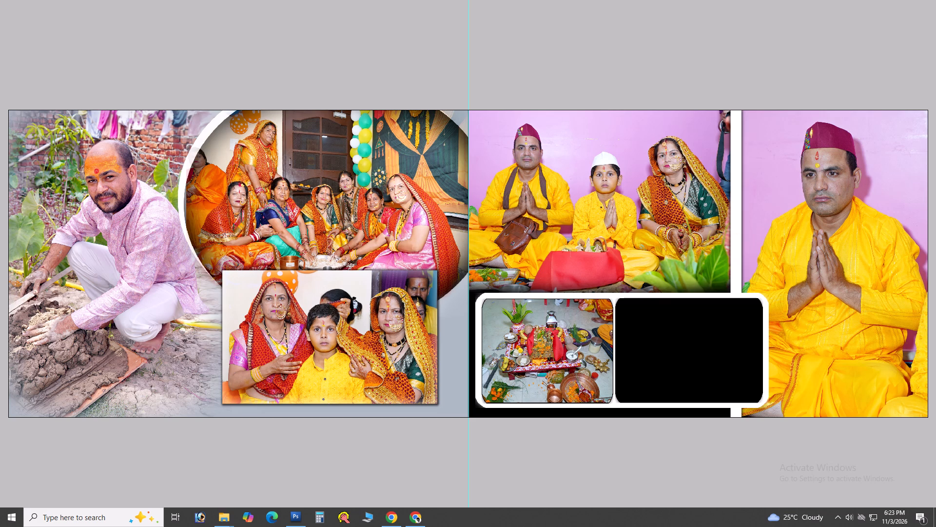
Correct DSC08494 with the saved action, Levels and Channel Mixer, fading the last adjustment to 50%.
key("F6")
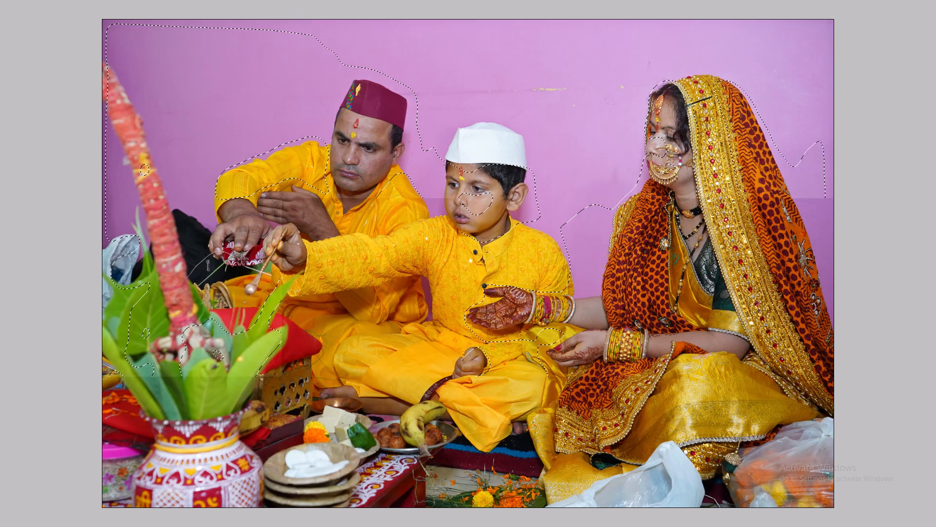
key("ctrl+d")
key("alt+i")
key("alt+a")
key("alt+l")
key("Return")
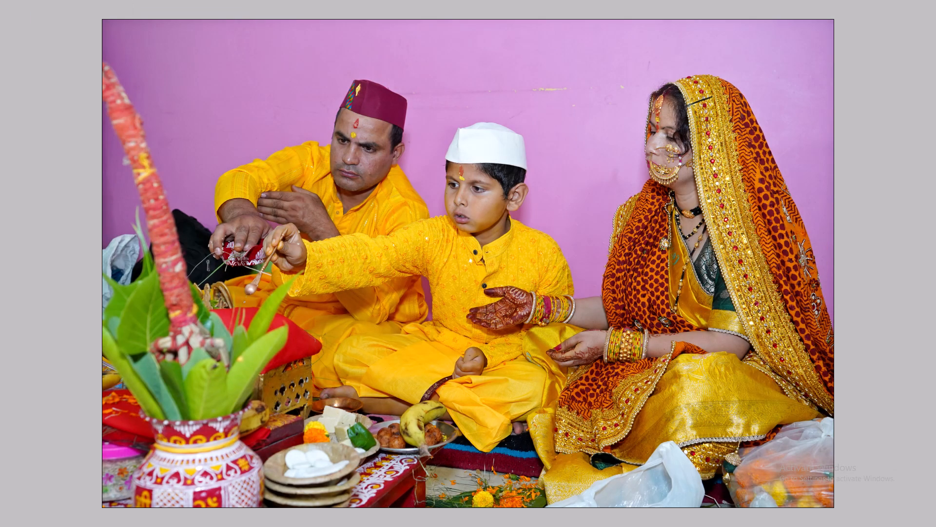
key("alt+i")
key("alt+a")
key("alt+x")
key("Return")
key("ctrl+shift+f")
type("50")
key("Return")
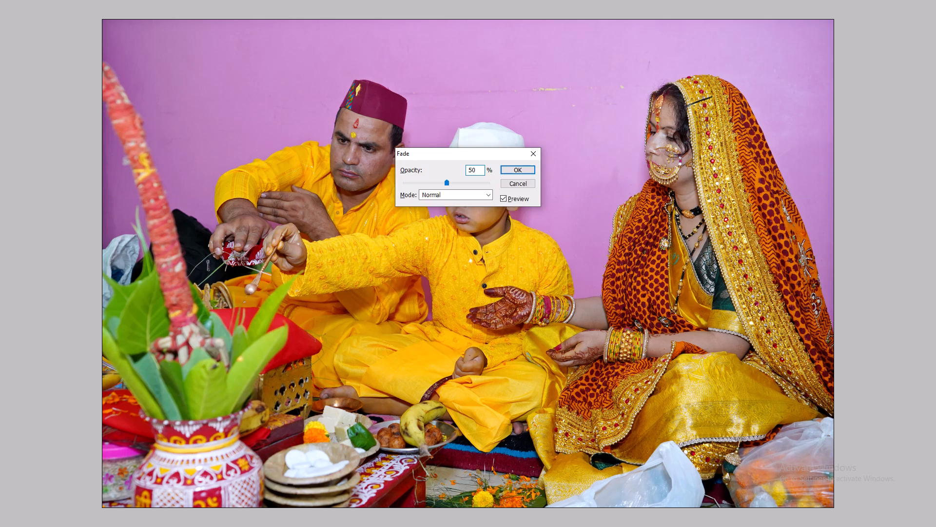
Transfer the corrected ritual photo to 14.psd, clipped to the wider right small frame, closing DSC08494 without saving.
key("ctrl+a")
key("ctrl+x")
key("ctrl+w")
key("Tab")
key("Return")
key("ctrl+minus")
type("v")
key("space")
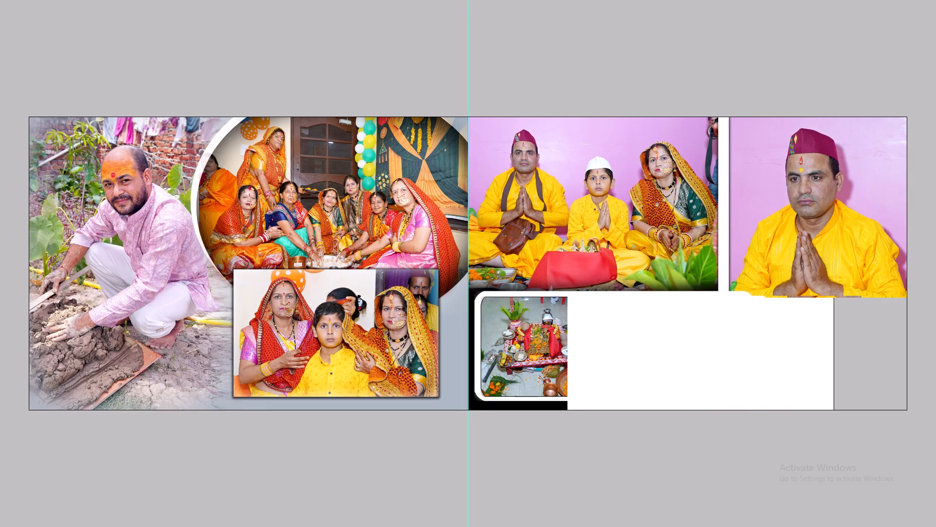
left_click_drag(625, 309, 446, 276)
right_click(503, 307)
left_click(537, 319)
key("ctrl+v")
key("ctrl+g")
Scale down the ritual photo and position it in the wider right small frame so the man, boy and woman are in view.
key("ctrl+t")
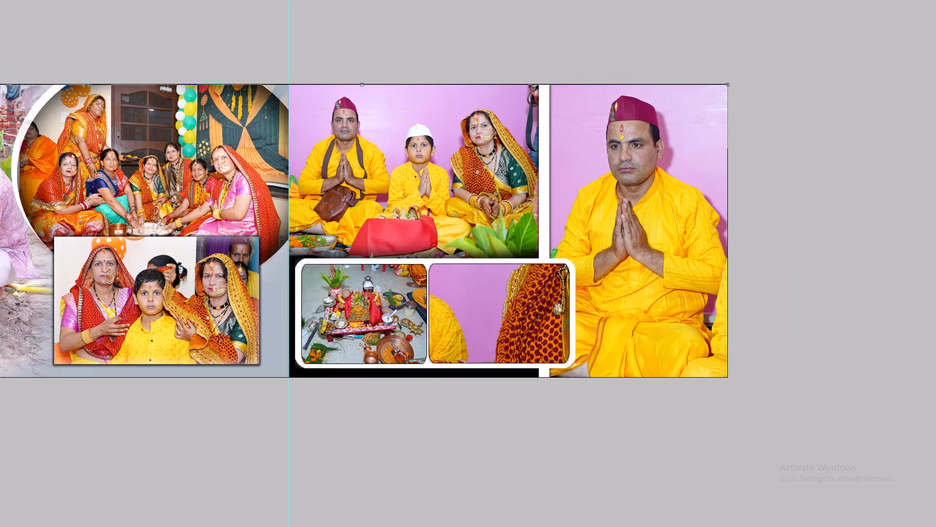
left_click_drag(731, 84, 465, 293, "alt+shift")
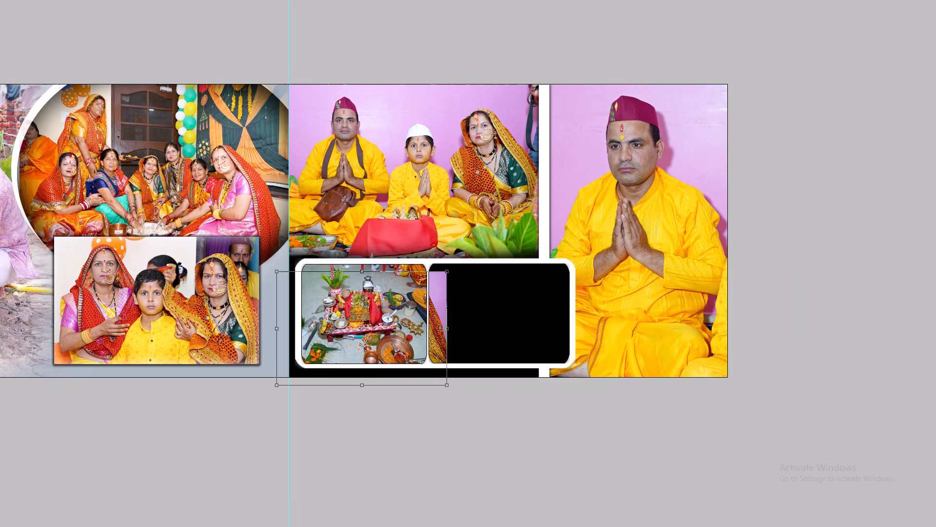
key("ctrl+plus")
key("space")
key("space")
key("space")
key("space")
key("space")
key("space")
key("space")
key("space")
key("space")
key("space")
key("space")
key("space")
key("space")
key("space")
key("space")
left_click_drag(443, 333, 433, 211)
left_click_drag(392, 248, 531, 223)
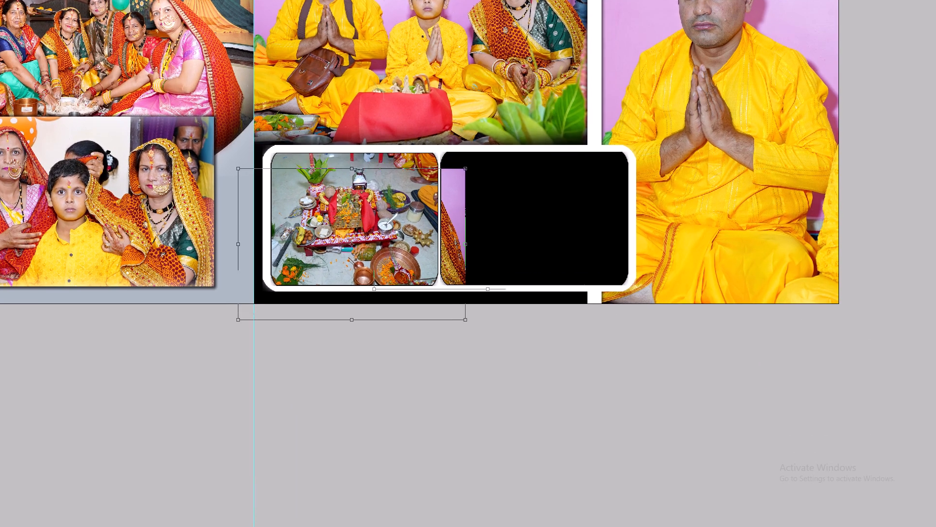
left_click_drag(531, 223, 569, 225)
key("ctrl+plus")
key("space")
key("space")
key("space")
key("space")
key("space")
key("space")
key("space")
left_click_drag(562, 244, 462, 203)
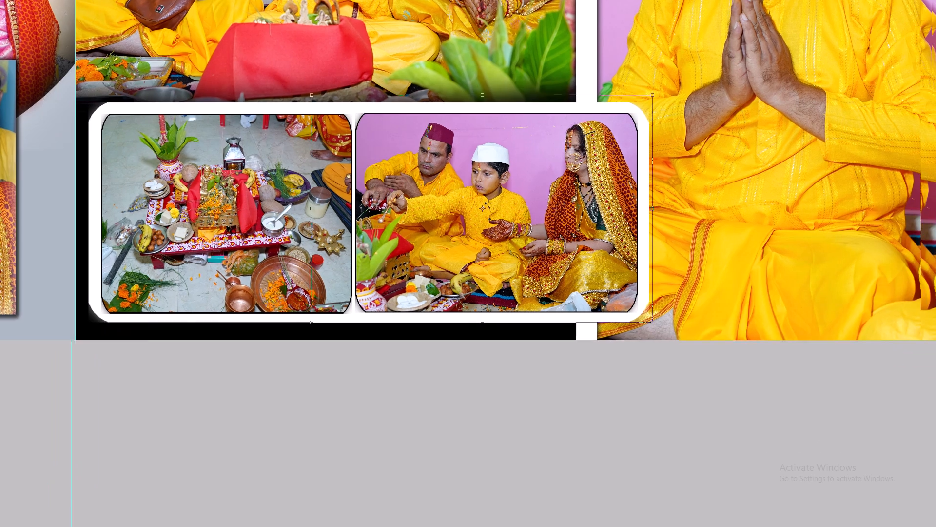
left_click_drag(462, 203, 461, 202)
key("Left")
key("Left")
key("Left")
key("Left")
key("Left")
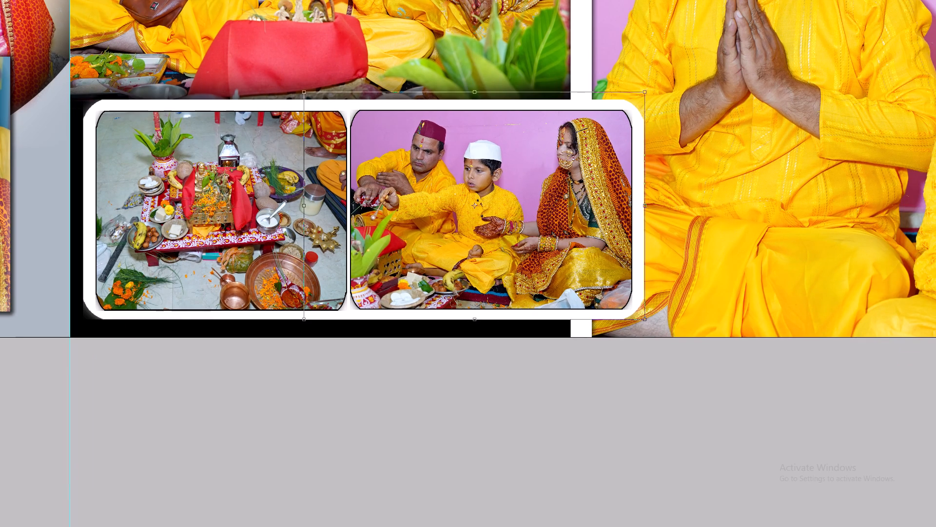
key("Down")
key("Return")
key("ctrl+0")
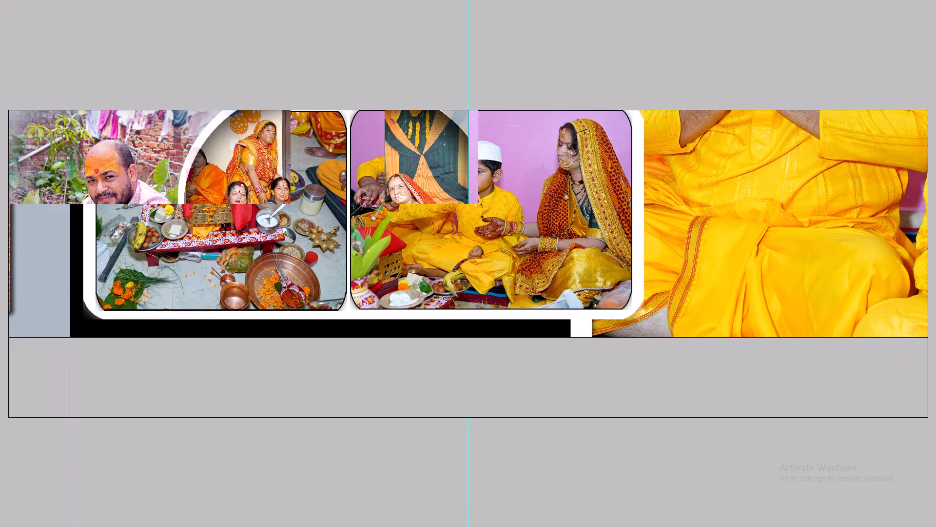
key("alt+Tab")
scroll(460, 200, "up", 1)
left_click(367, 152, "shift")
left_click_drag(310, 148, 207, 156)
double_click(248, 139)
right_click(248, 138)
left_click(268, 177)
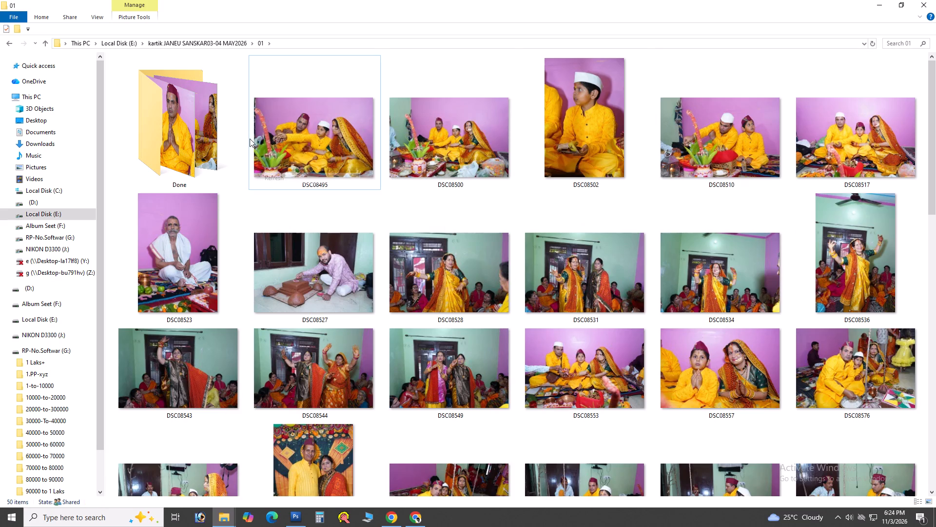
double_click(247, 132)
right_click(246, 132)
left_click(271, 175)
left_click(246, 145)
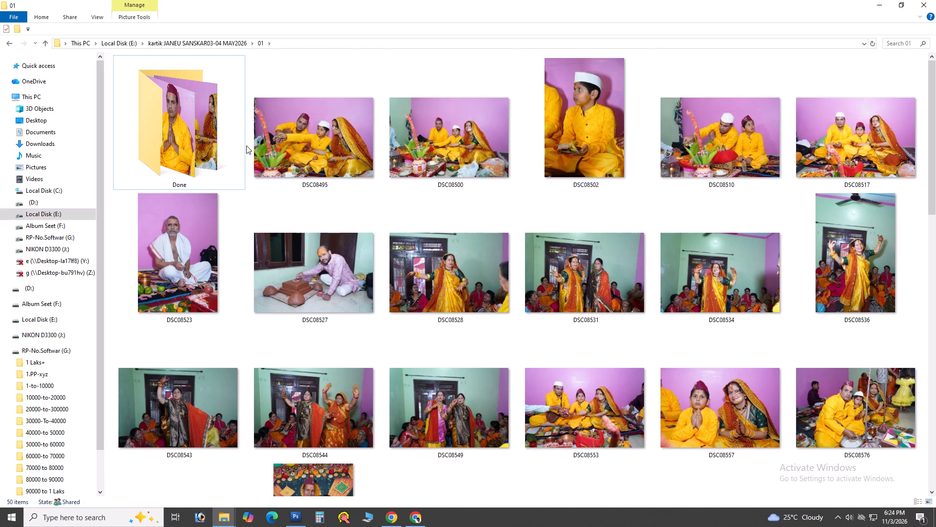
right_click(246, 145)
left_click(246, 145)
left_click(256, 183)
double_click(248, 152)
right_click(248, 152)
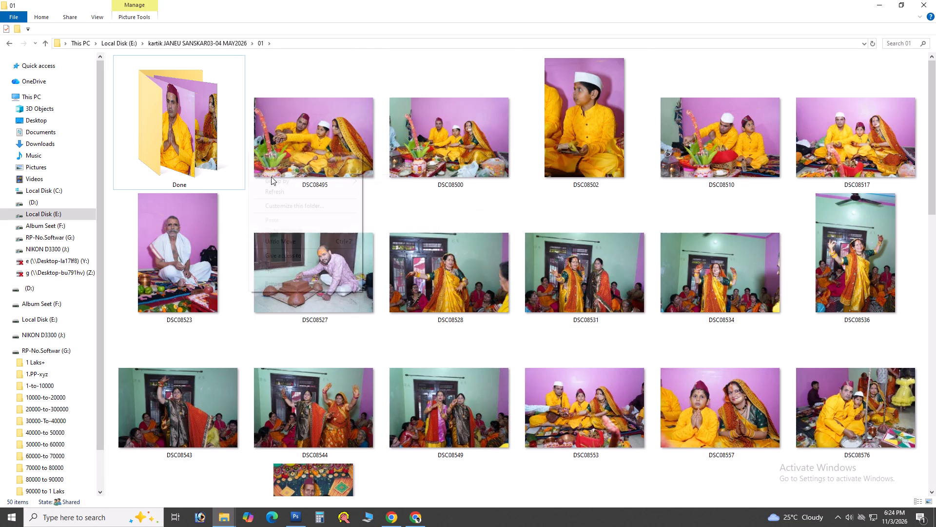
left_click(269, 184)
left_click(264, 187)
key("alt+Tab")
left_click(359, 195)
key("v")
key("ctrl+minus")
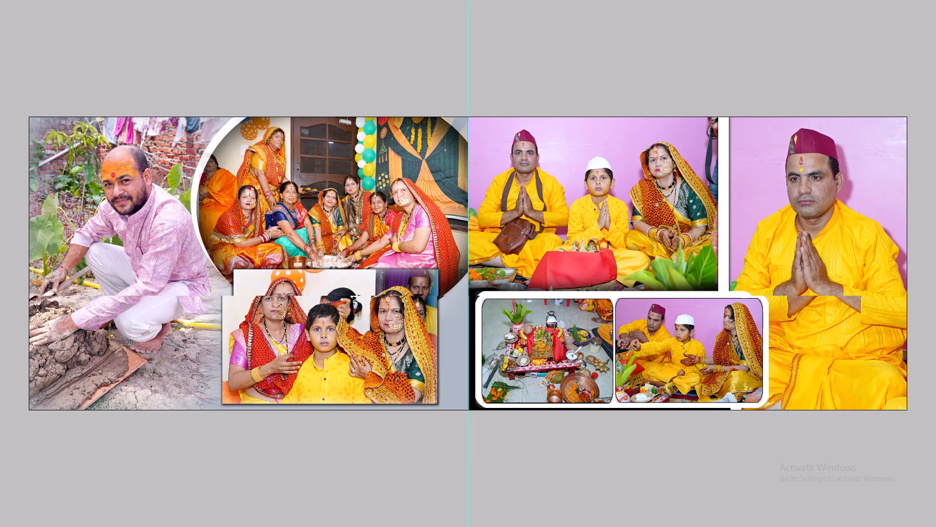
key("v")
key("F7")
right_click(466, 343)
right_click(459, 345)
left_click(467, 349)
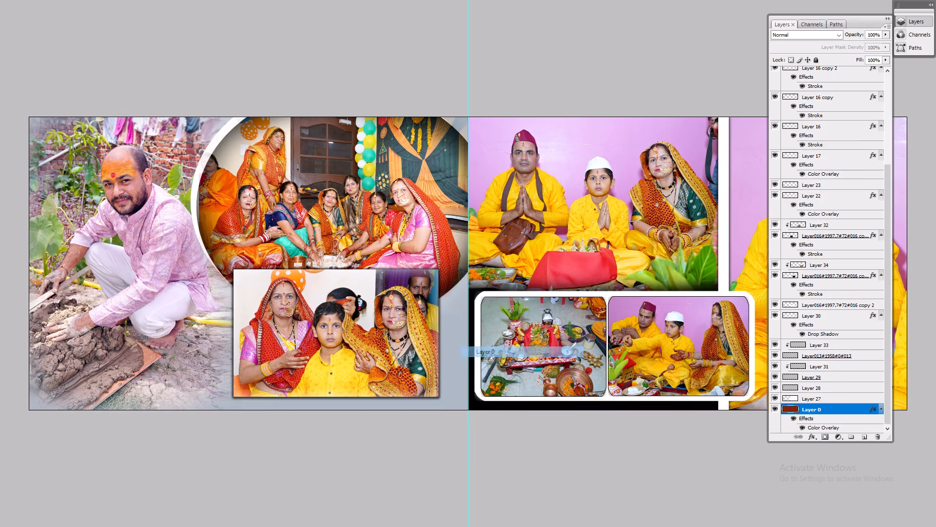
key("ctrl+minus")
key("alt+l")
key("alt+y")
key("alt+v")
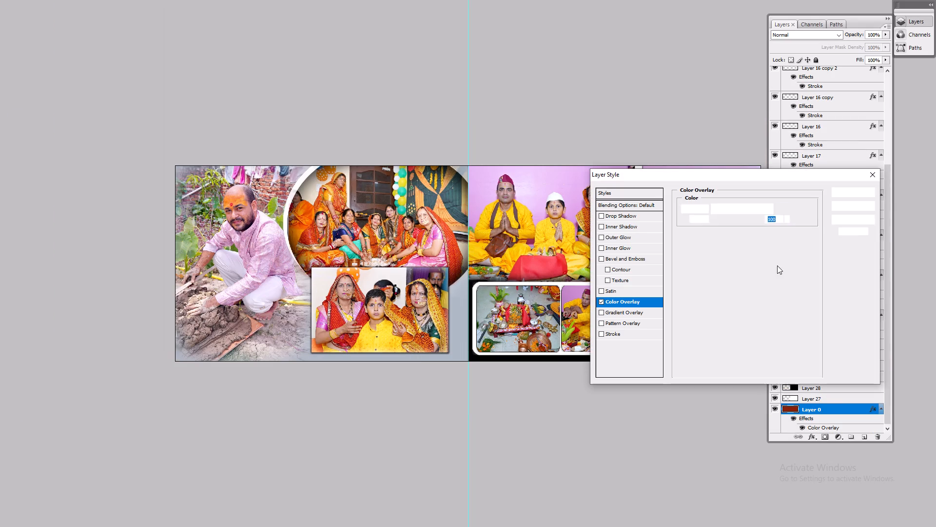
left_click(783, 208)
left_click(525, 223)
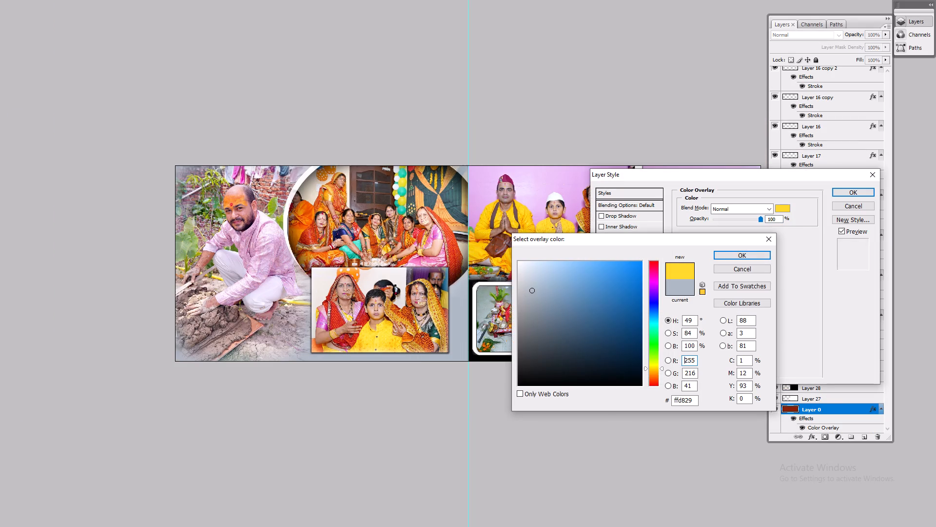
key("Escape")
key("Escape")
Open the orange Memories album page from the Psd Infinty folder on Album Seet (F:) in Photoshop.
key("alt+Tab")
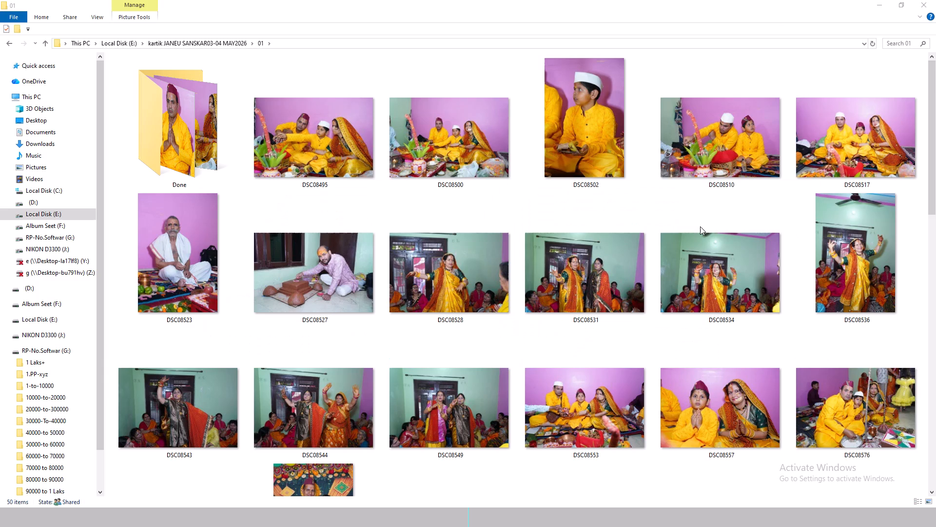
key("super+d")
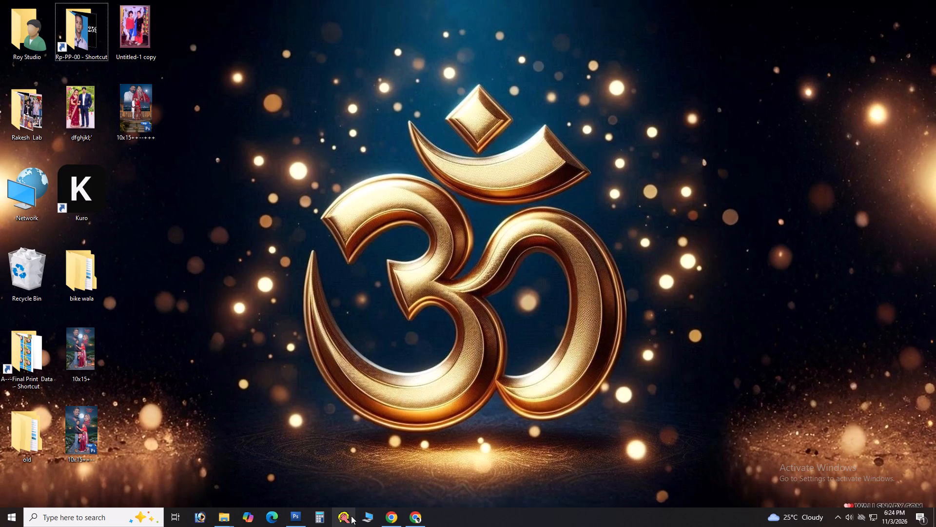
left_click(361, 518)
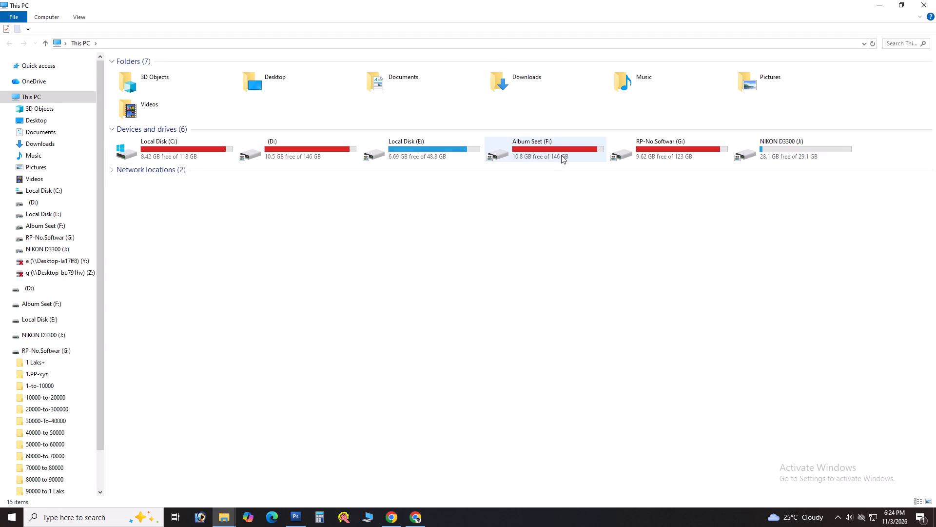
double_click(561, 155)
triple_click(563, 244)
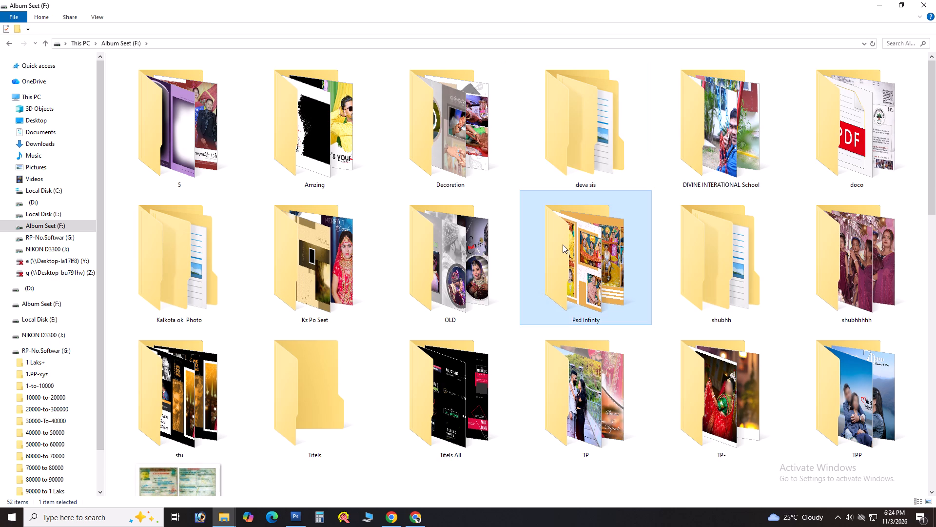
left_click(741, 148)
left_click_drag(685, 146, 529, 204)
key("alt+Tab")
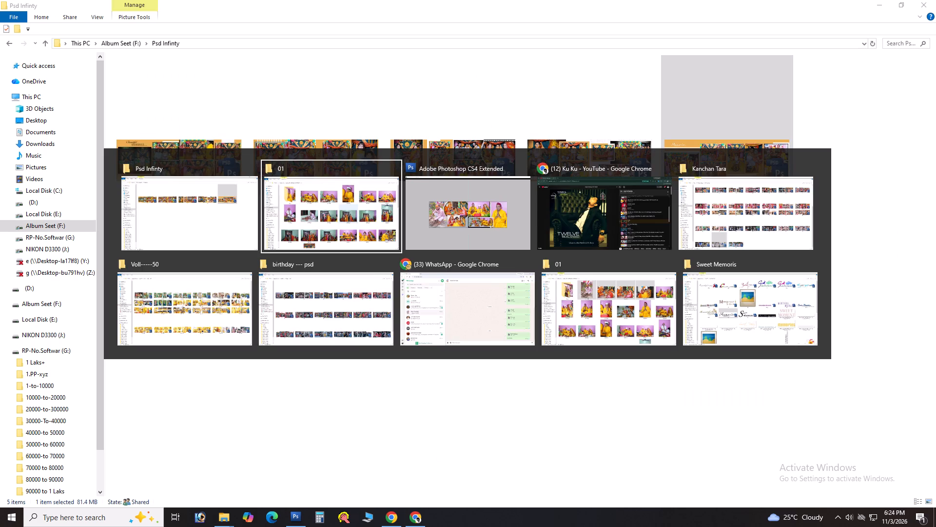
left_click_drag(529, 204, 493, 227)
key("alt+Tab")
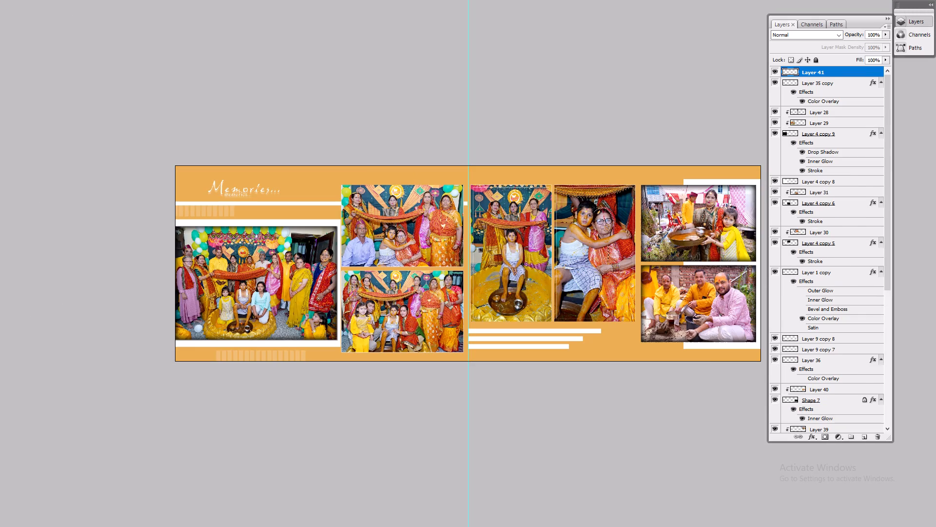
Set the Color Overlay of Layer 0 in 14.psd to orange eaae51 sampled from the Memories page, and save the file.
key("ctrl+Tab")
key("f")
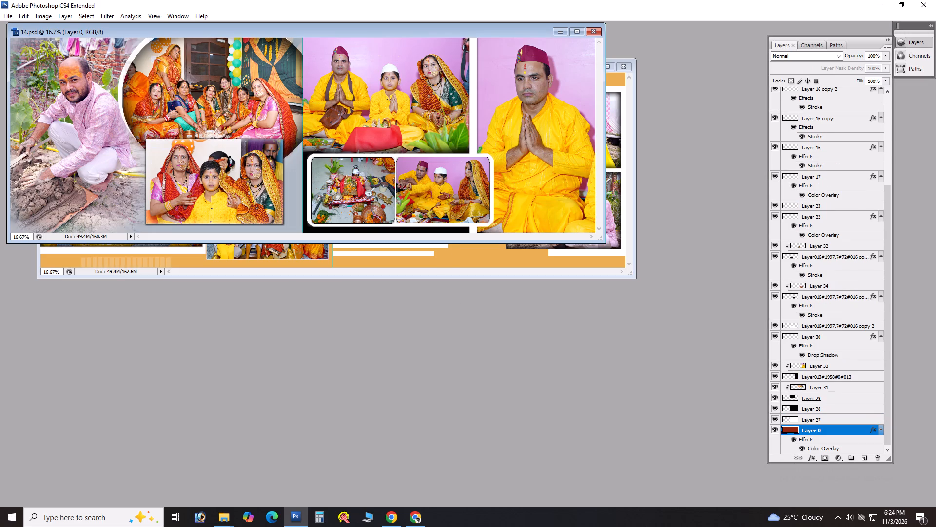
right_click(293, 176)
left_click(309, 181)
key("alt+l")
key("alt+y")
key("v")
left_click(778, 200)
double_click(783, 203)
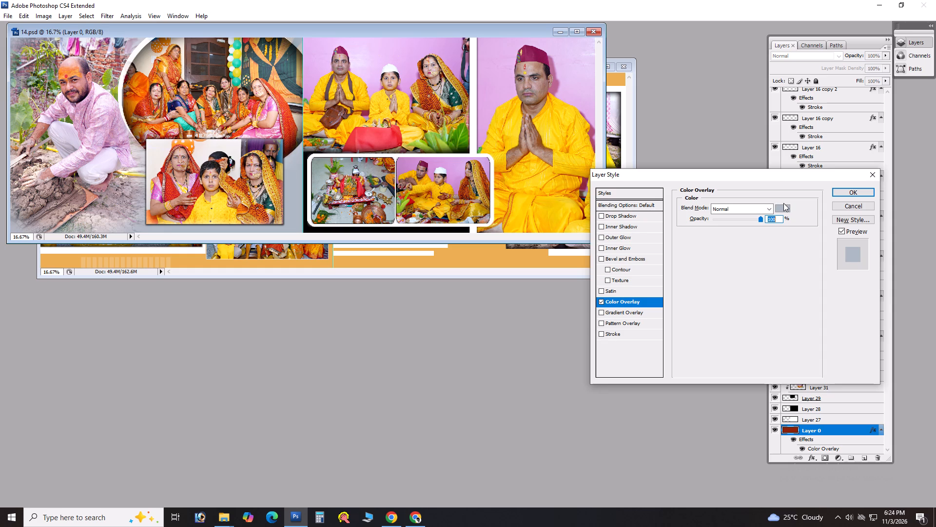
left_click(782, 204)
left_click(461, 263)
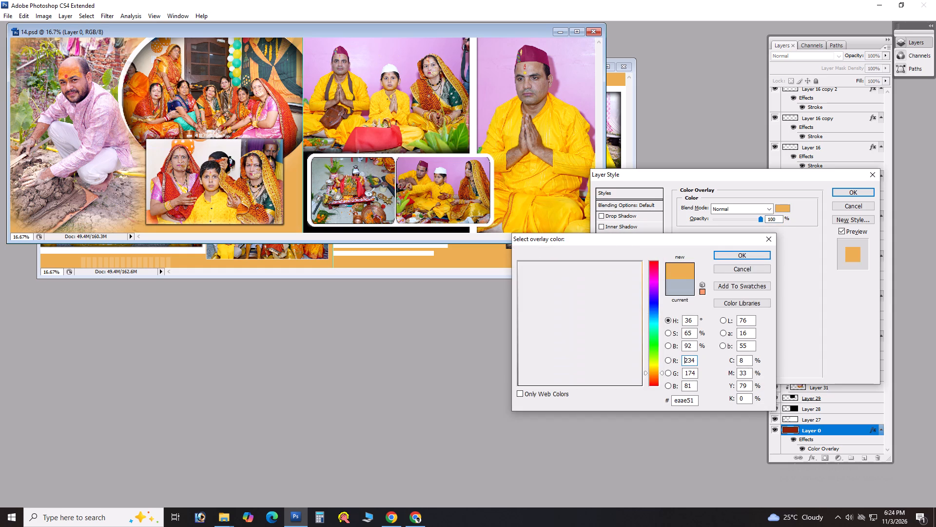
key("Return")
key("Return")
left_click(462, 182)
type("fff")
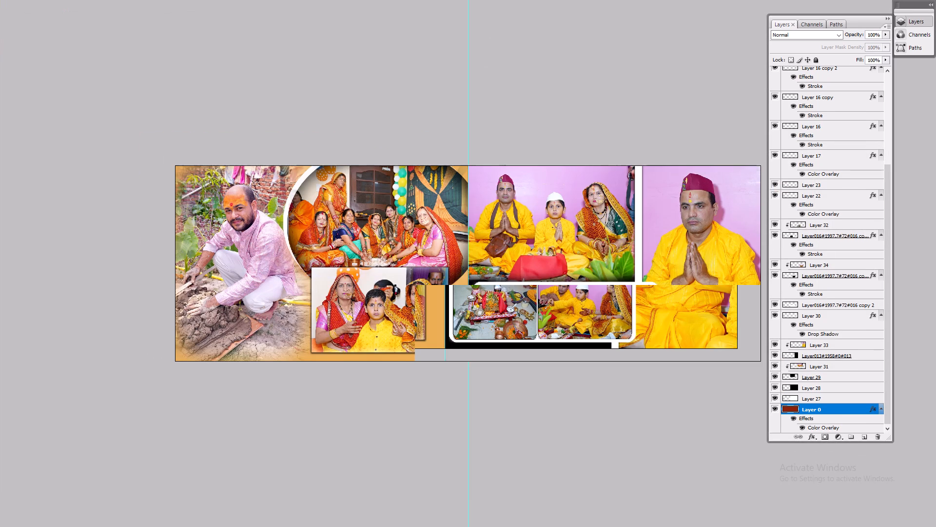
key("Tab")
key("Tab")
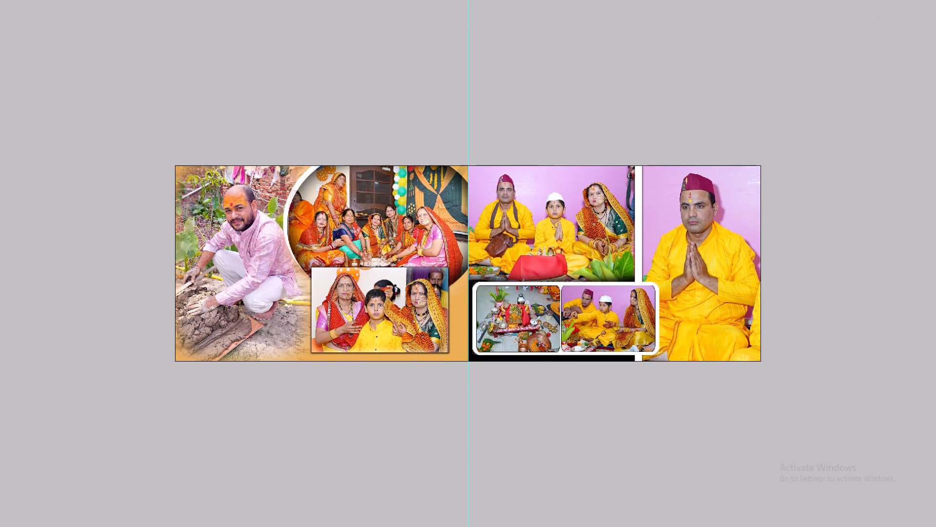
key("ctrl+s")
Invert the colours of Layer 29 and of the black backing layer behind the right page's photos.
key("ctrl+plus")
right_click(533, 269)
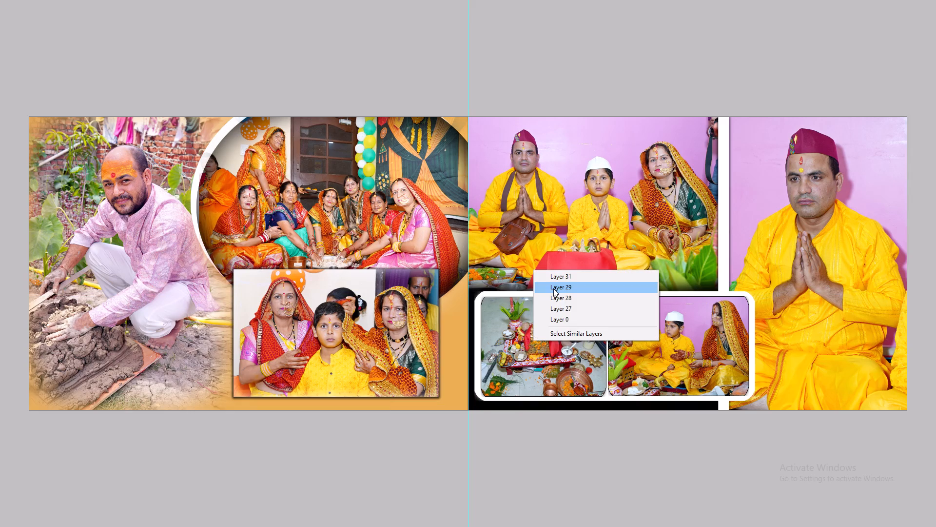
left_click(553, 288)
key("ctrl+i")
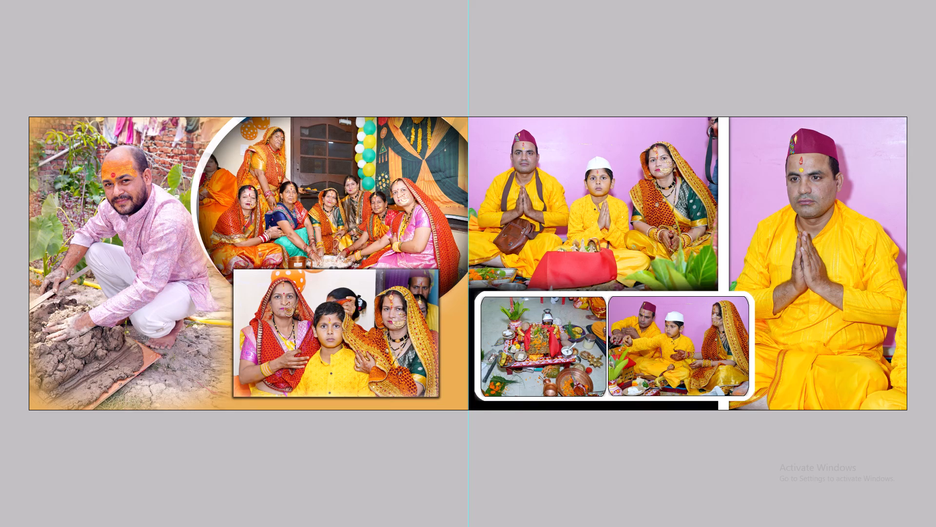
right_click(476, 403)
left_click(488, 405)
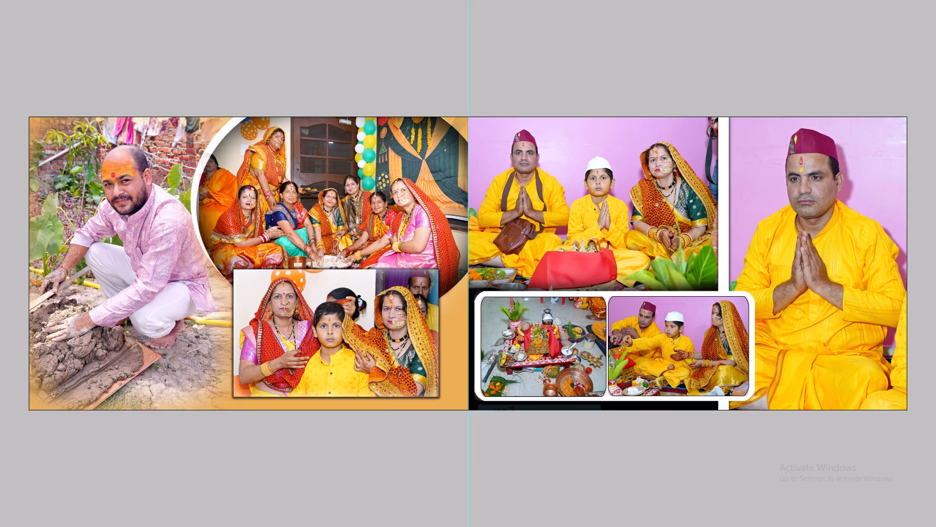
key("ctrl+i")
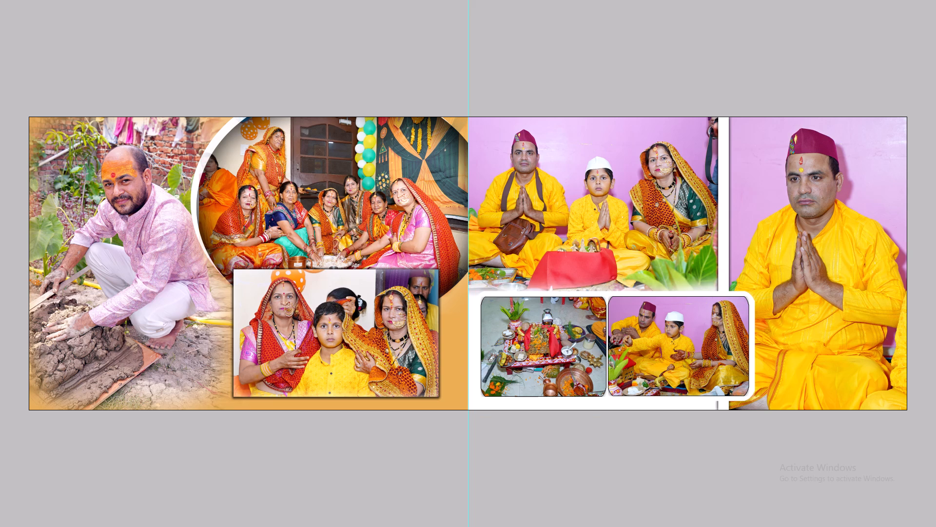
key("ctrl+alt+s")
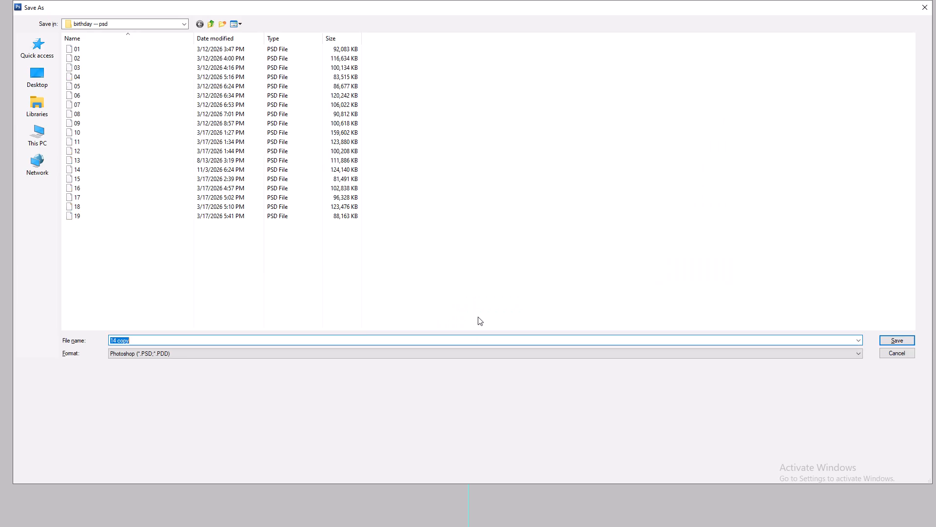
key("Escape")
Add a Color Overlay of orange eaae51, sampled from the left page background, to the right page's backing layer.
key("alt+l")
key("alt+y")
key("alt+v")
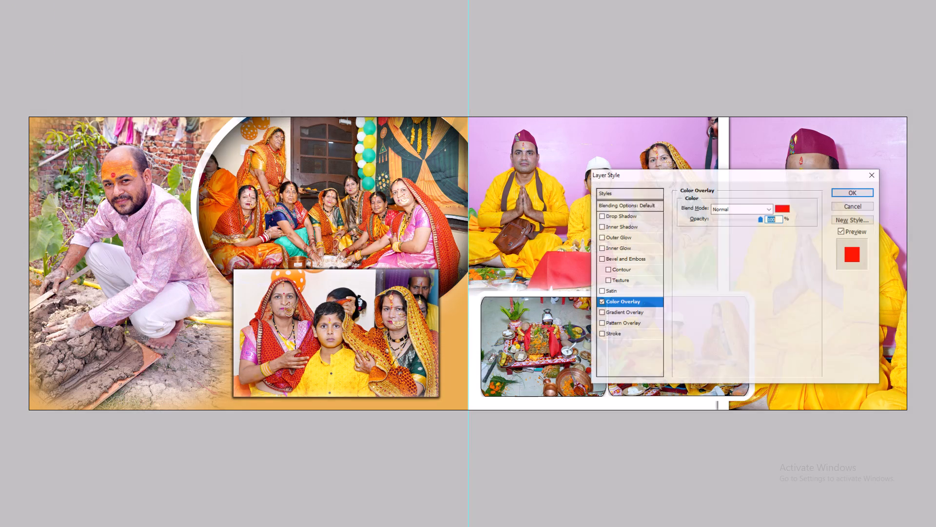
left_click(779, 207)
left_click(451, 335)
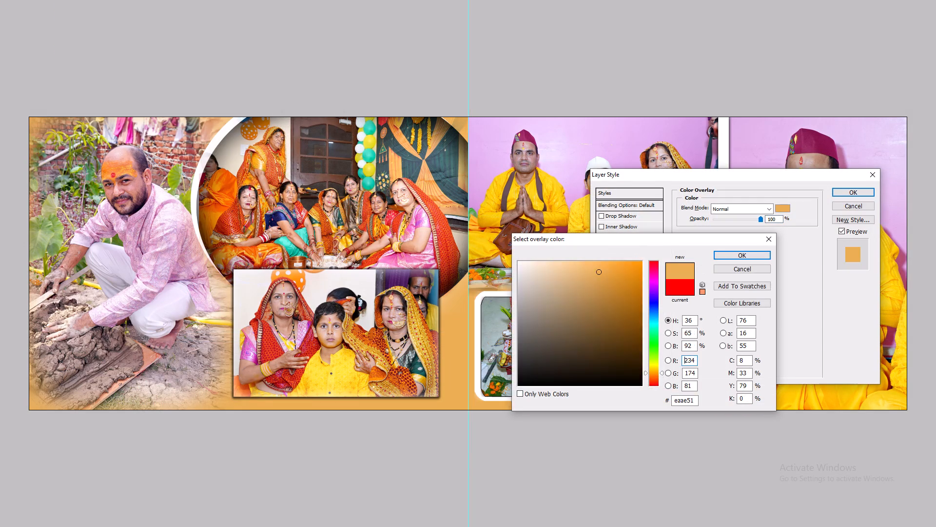
key("Return")
key("Return")
key("space")
left_click_drag(587, 328, 517, 311)
key("ctrl+alt+s")
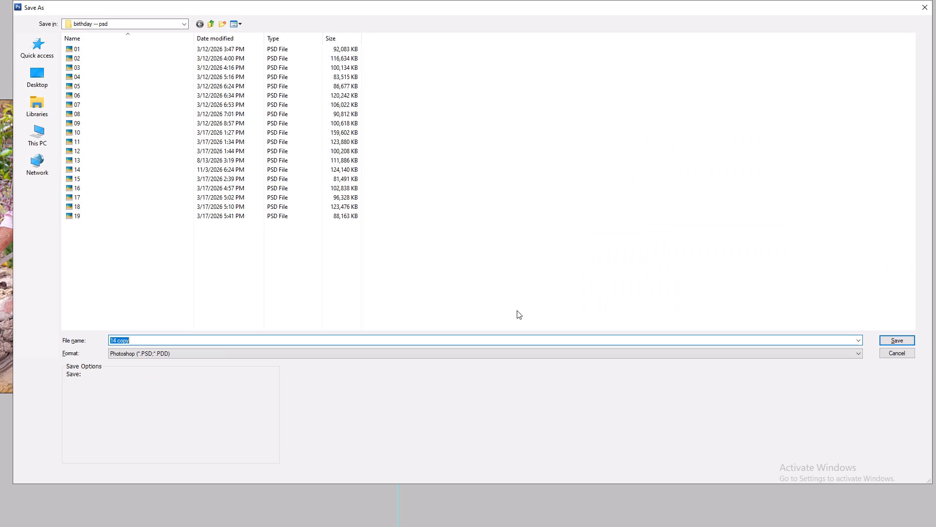
key("Escape")
Save a layered PSD copy of the orange 14 spread as 06 in the Psd Infinty folder on Album Seet (F:).
key("ctrl+plus")
key("alt+i")
key("alt+d")
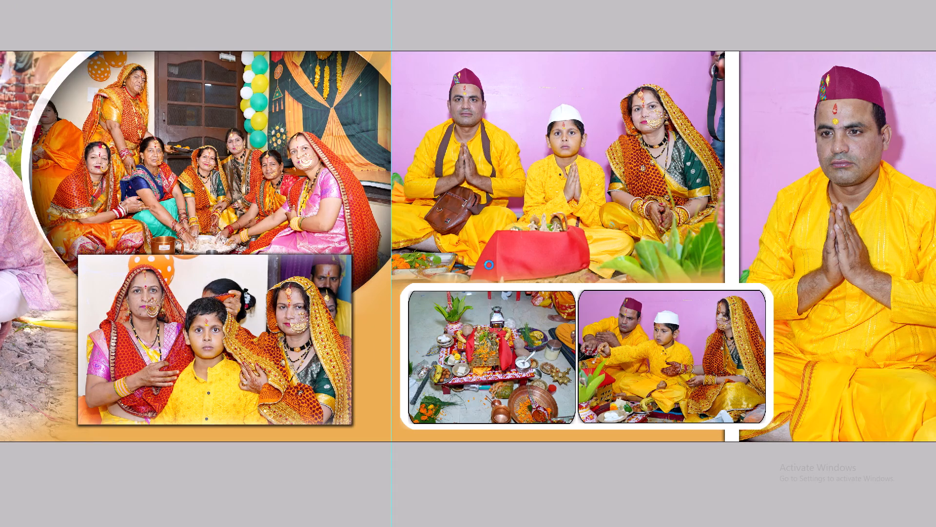
key("ctrl+alt+s")
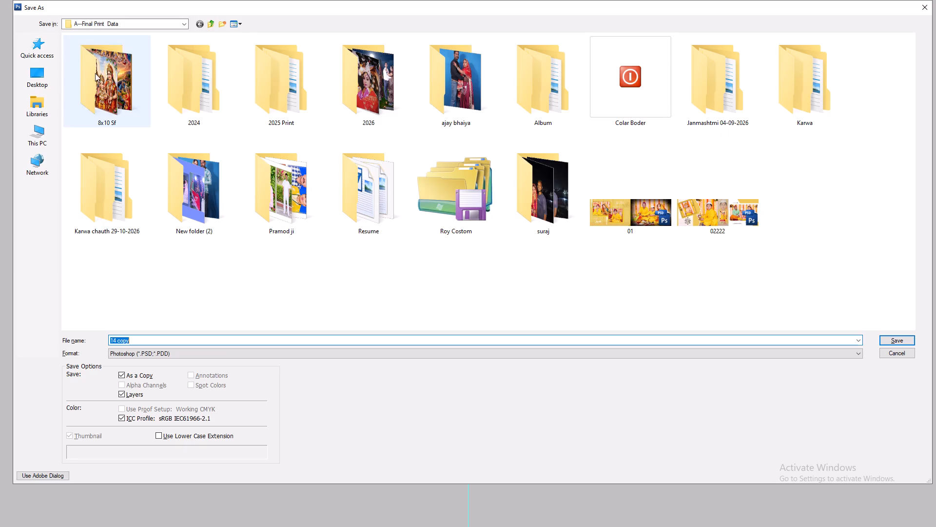
left_click(28, 138)
scroll(447, 206, "down", 5)
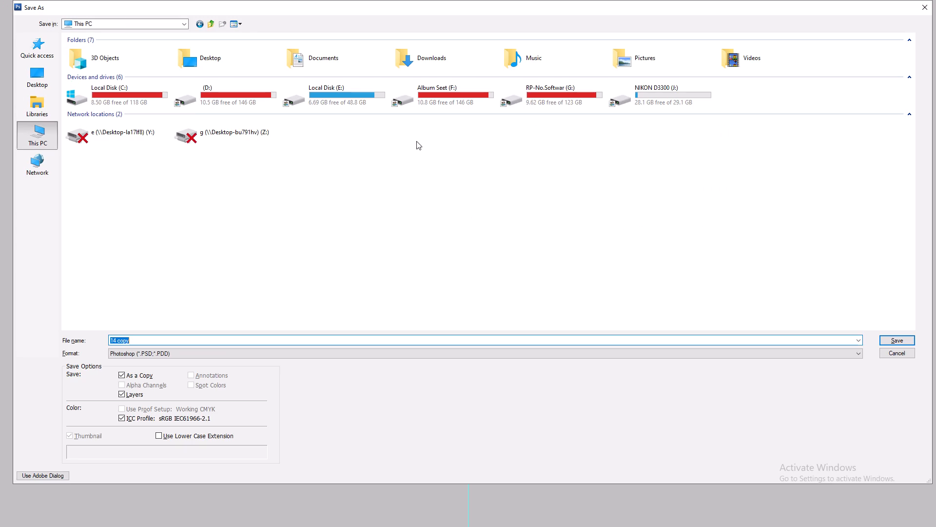
double_click(553, 89)
left_click(489, 184)
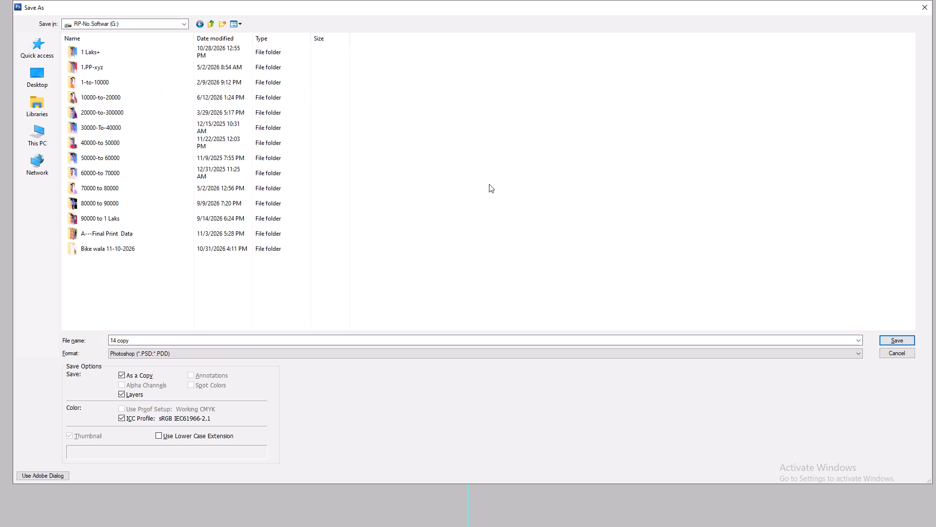
key("BackSpace")
double_click(447, 99)
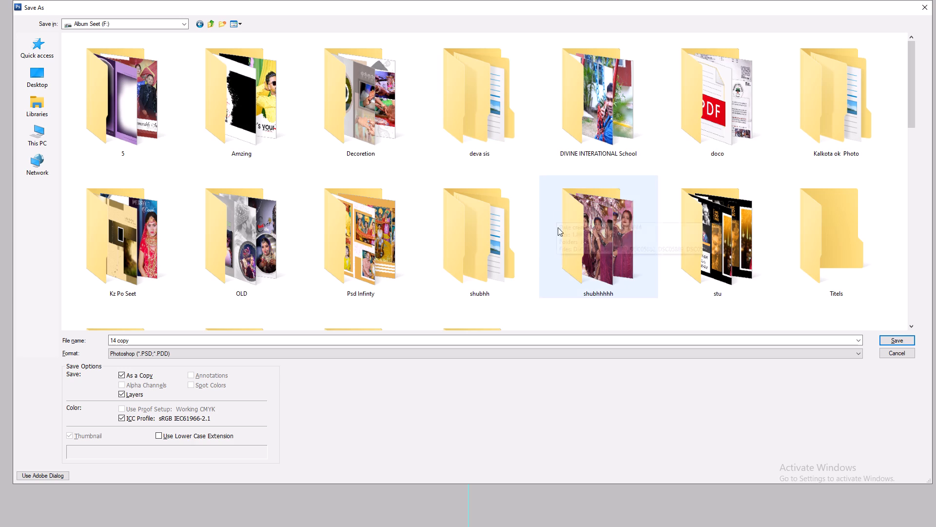
double_click(380, 240)
scroll(459, 255, "down", 3)
left_click(460, 256)
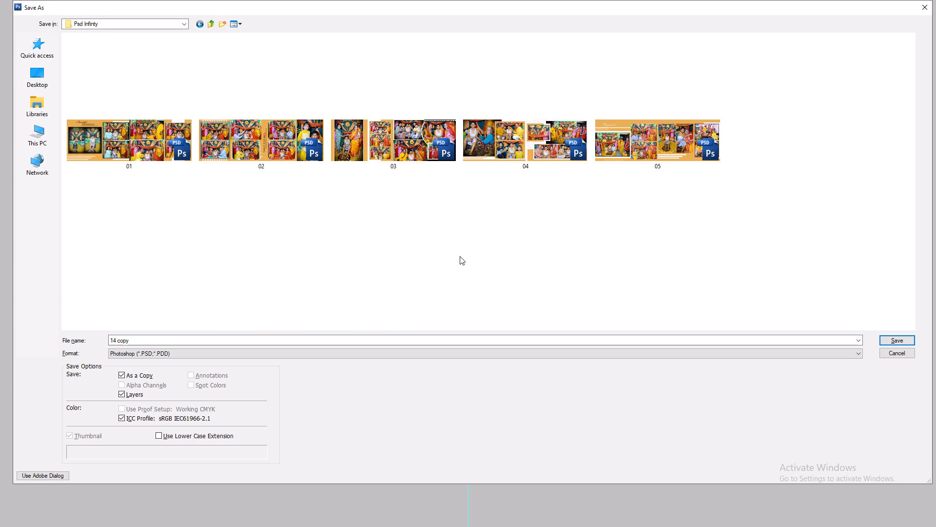
key("alt+n")
type("04")
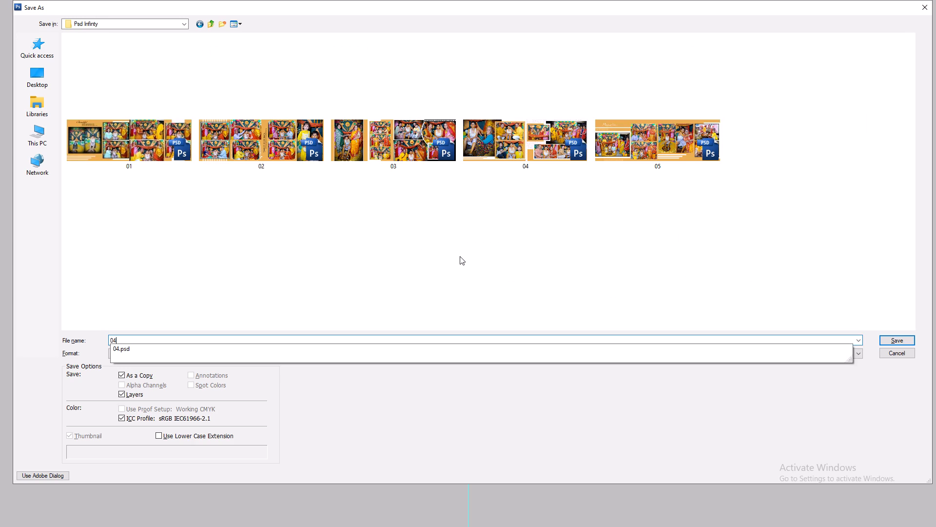
key("BackSpace")
key("6")
key("Return")
key("Return")
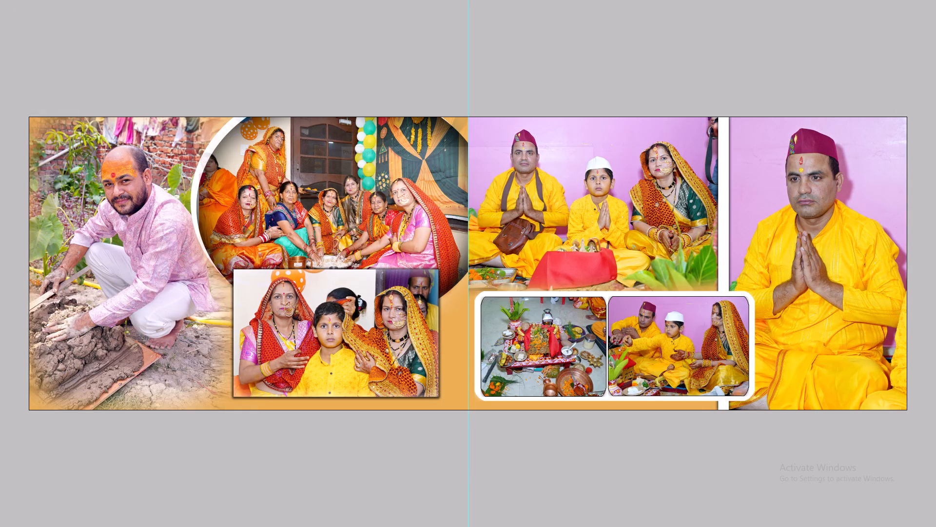
key("ctrl+0")
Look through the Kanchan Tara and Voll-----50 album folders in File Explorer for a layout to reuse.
key("alt+Tab")
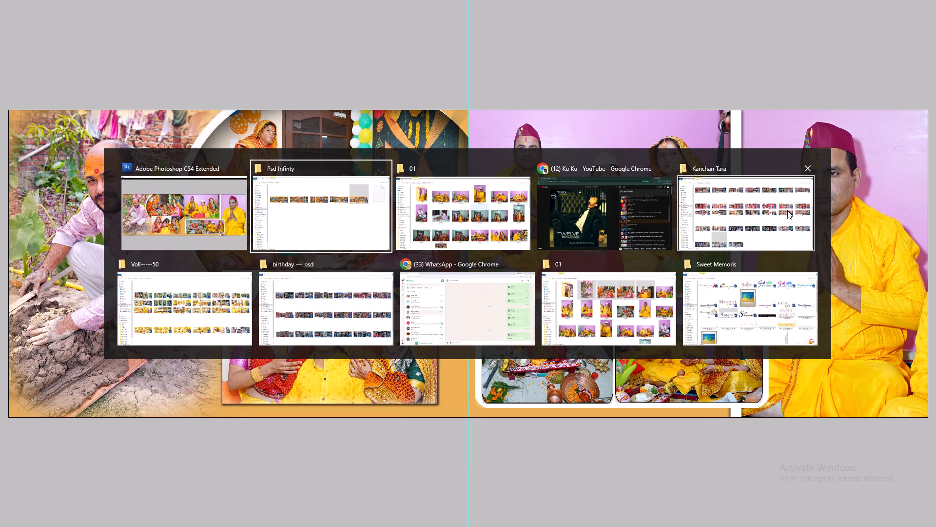
left_click(787, 210, "alt")
scroll(532, 365, "down", 4)
double_click(532, 444)
right_click(530, 444)
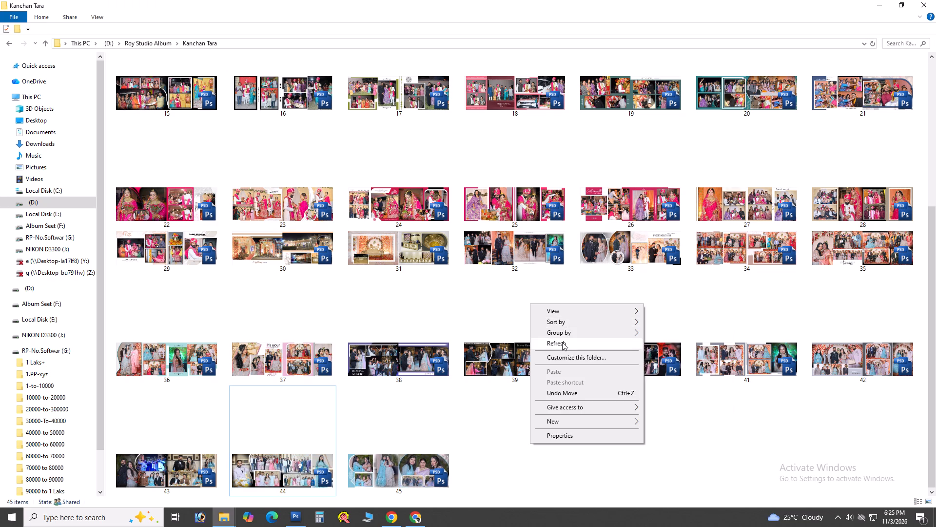
left_click(562, 342)
key("End")
key("alt+Tab")
scroll(562, 355, "down", 1, "alt")
left_click(152, 328, "alt")
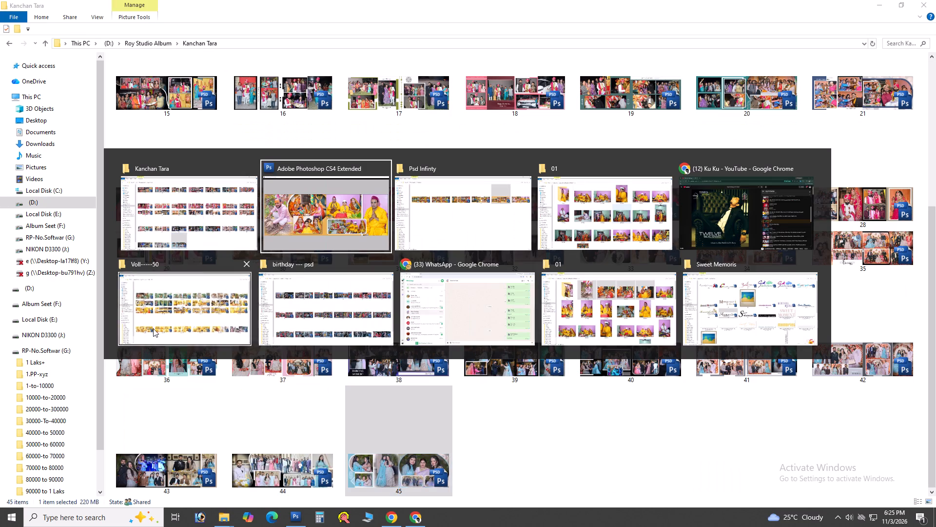
Switch to Photoshop and close all open album spread documents, including 14.psd, without saving changes.
key("alt+Tab")
key("alt+Tab")
left_click(478, 304)
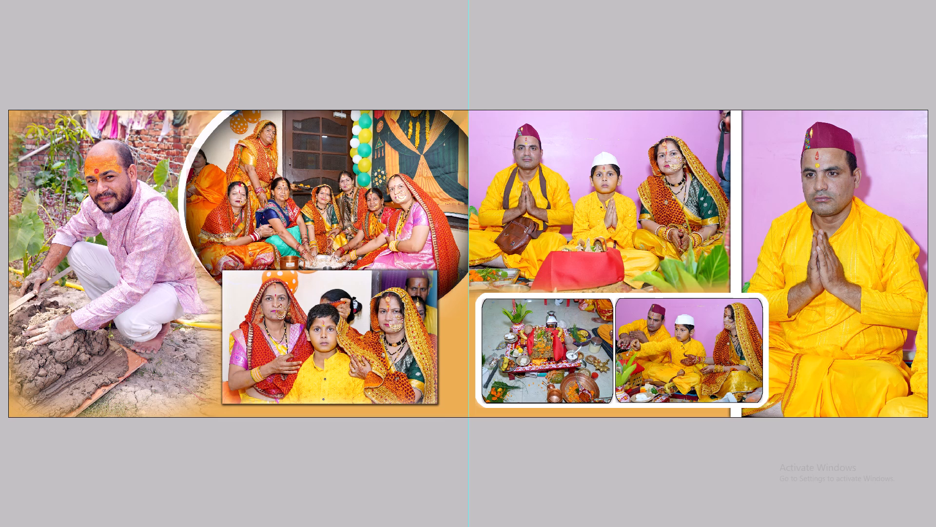
key("ctrl+w")
key("Tab")
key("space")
key("ctrl+w")
key("Tab")
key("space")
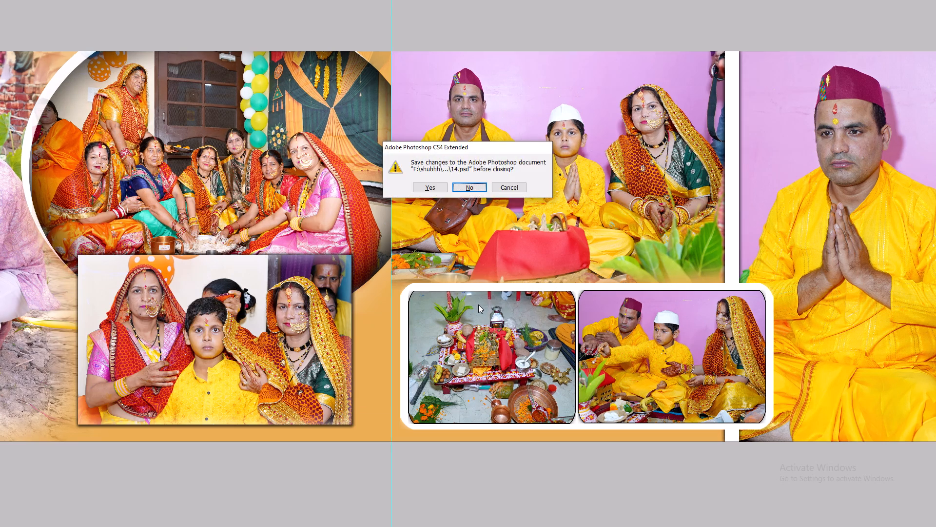
key("ctrl+w")
Switch to the Chrome window playing YouTube and open Instagram in a new tab.
key("alt+Tab")
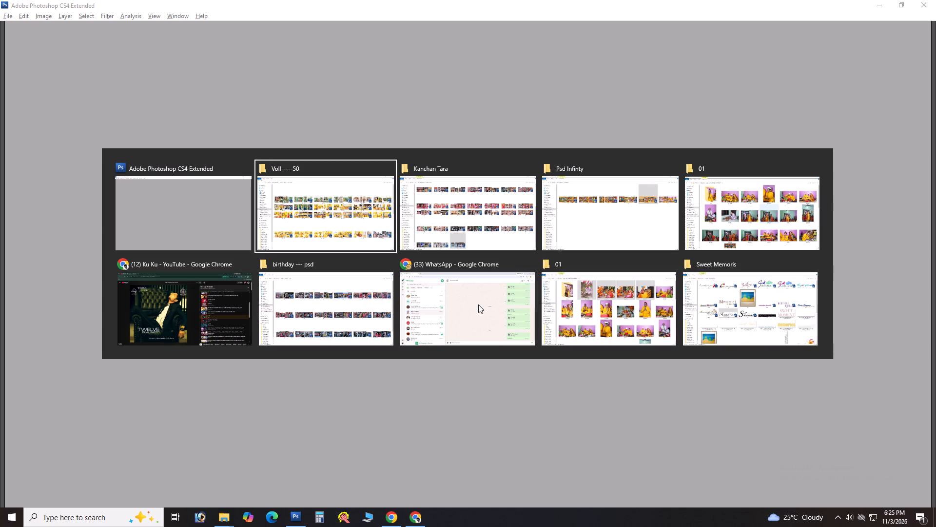
key("alt+Tab")
key("alt+Tab")
left_click(210, 290, "alt")
key("ctrl+t")
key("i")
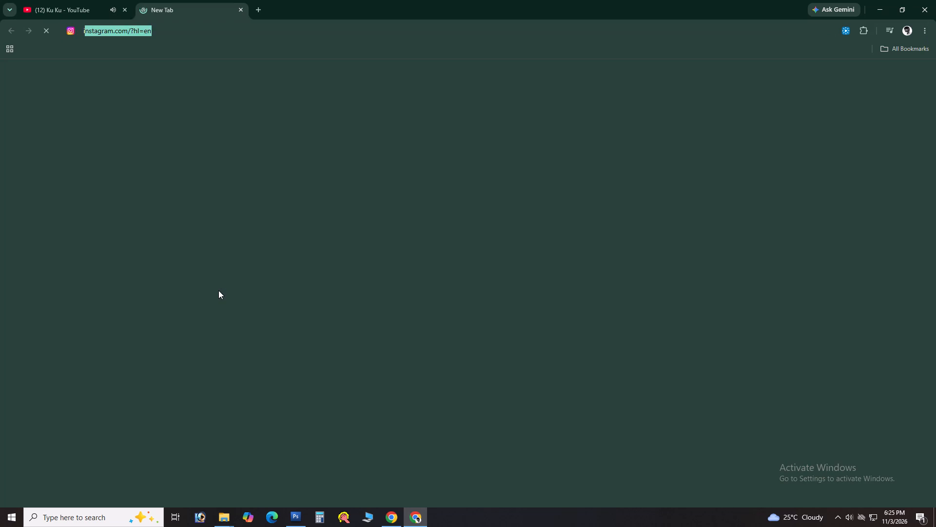
key("Right")
key("Return")
Play Soch (feat. Karan Aujla) from the Mix - Aaja We Mahiya playlist on YouTube.
left_click(114, 0)
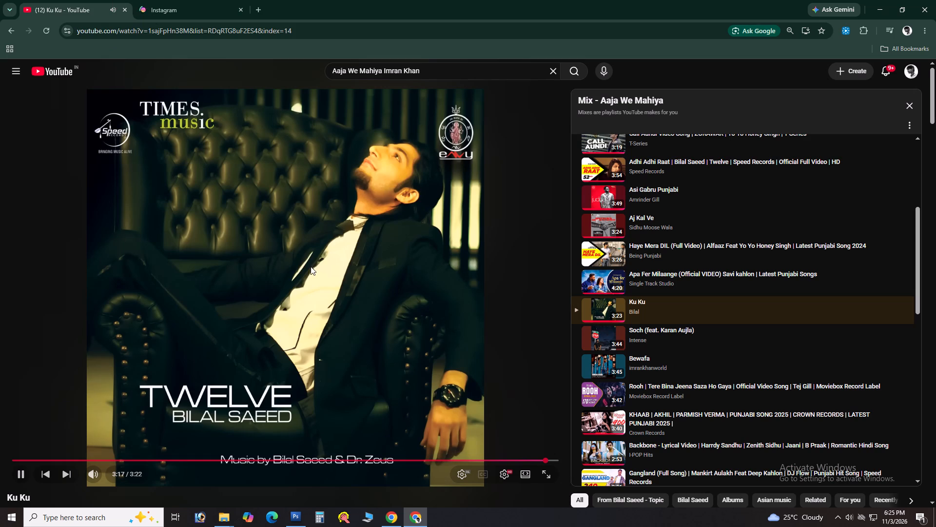
left_click(654, 334)
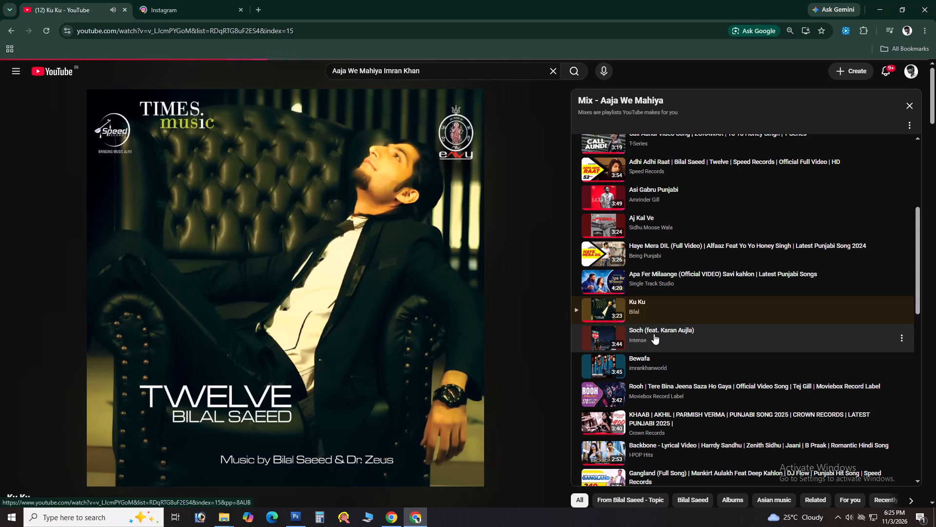
Return to Instagram and open the Messages inbox.
left_click(214, 0)
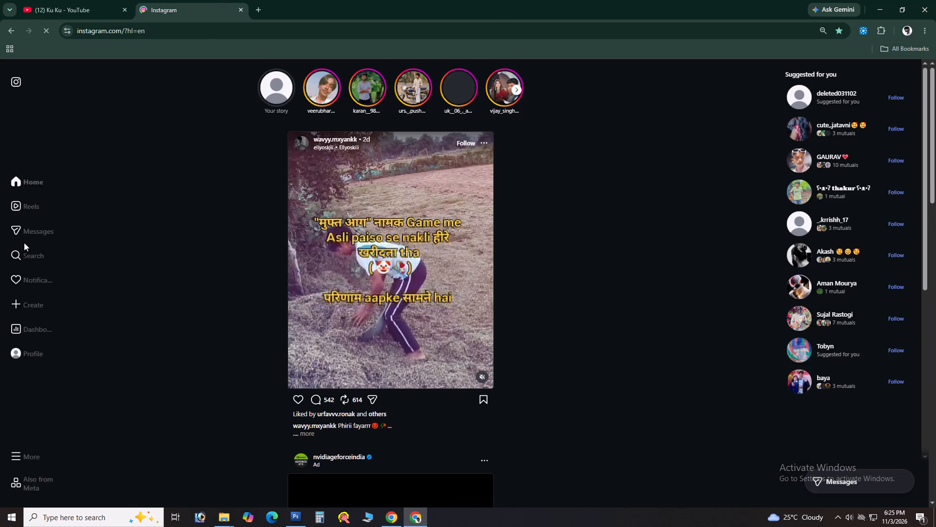
left_click(31, 235)
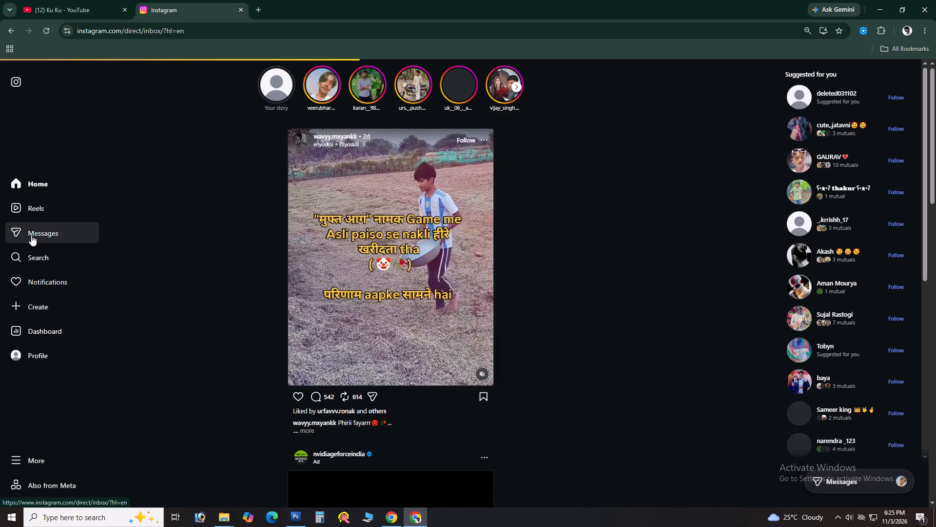
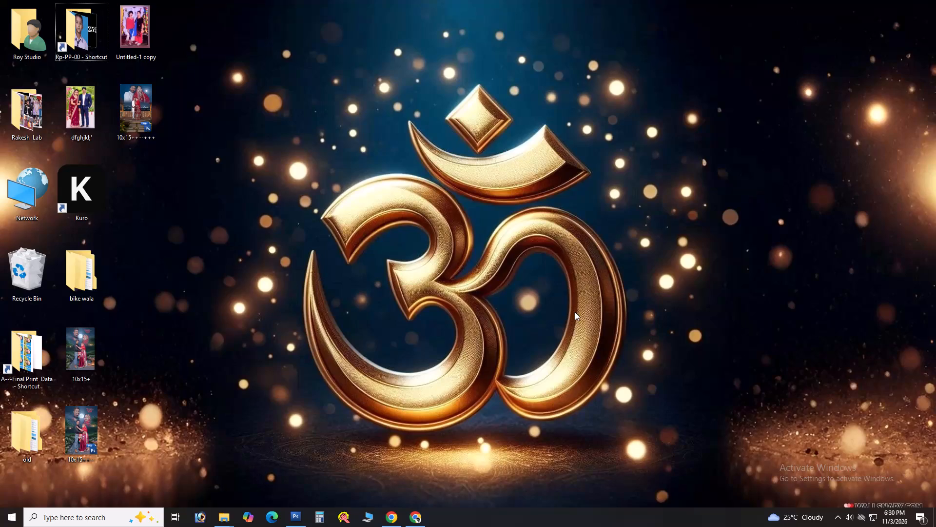
Switch to the browser, check the Instagram feed in a new tab, close it and return to the desktop.
left_click(422, 525)
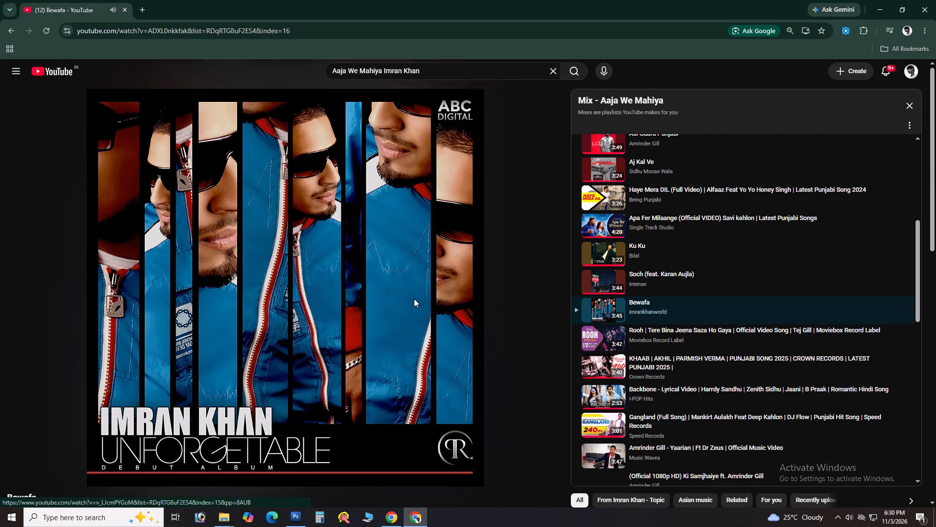
key("ctrl+t")
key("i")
key("Right")
key("Return")
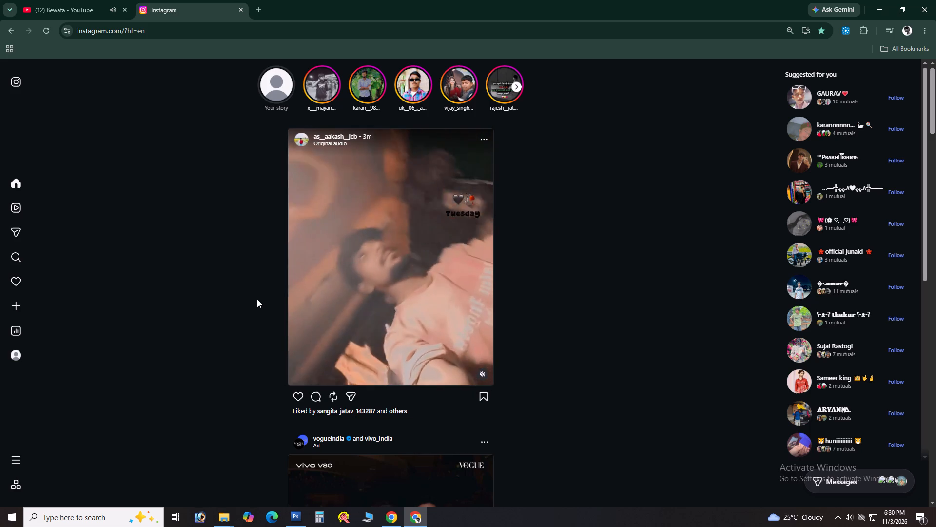
key("ctrl+w")
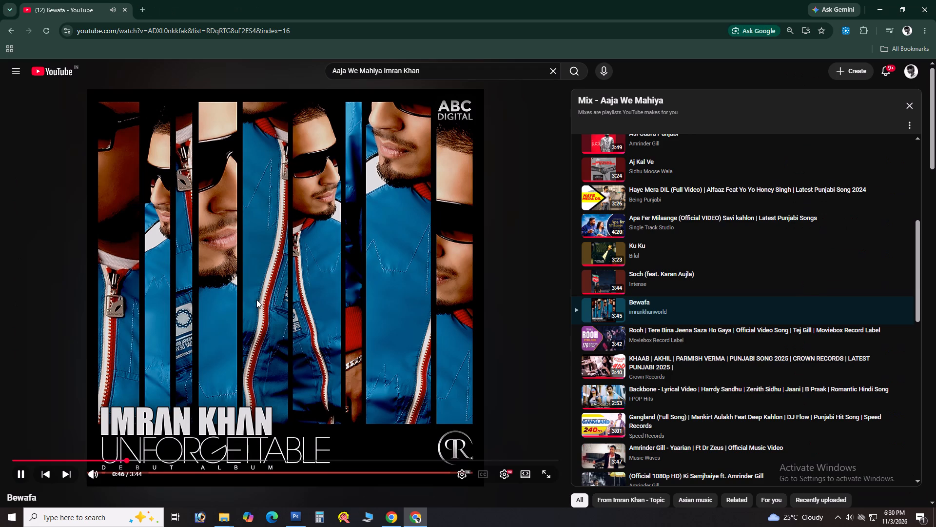
key("super+d")
Open a photo from the DCIM > 101CANON folder on the NIKON D3300 (J:) card in Photoshop, fitted to the screen.
left_click(369, 516)
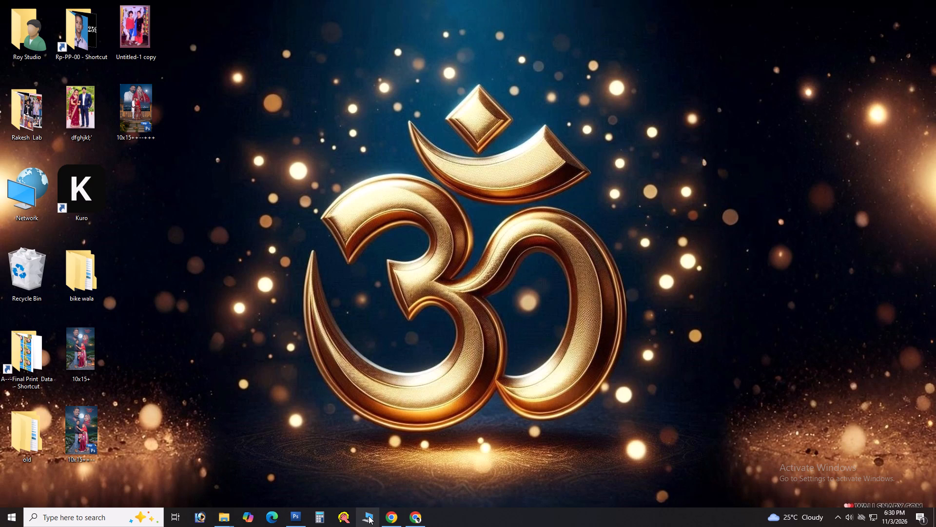
left_click(621, 151)
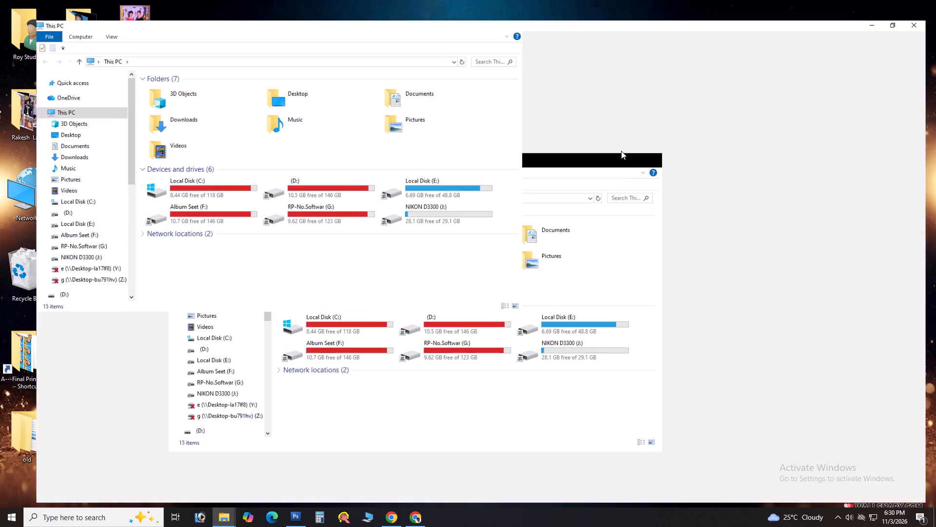
left_click(808, 148)
key("Return")
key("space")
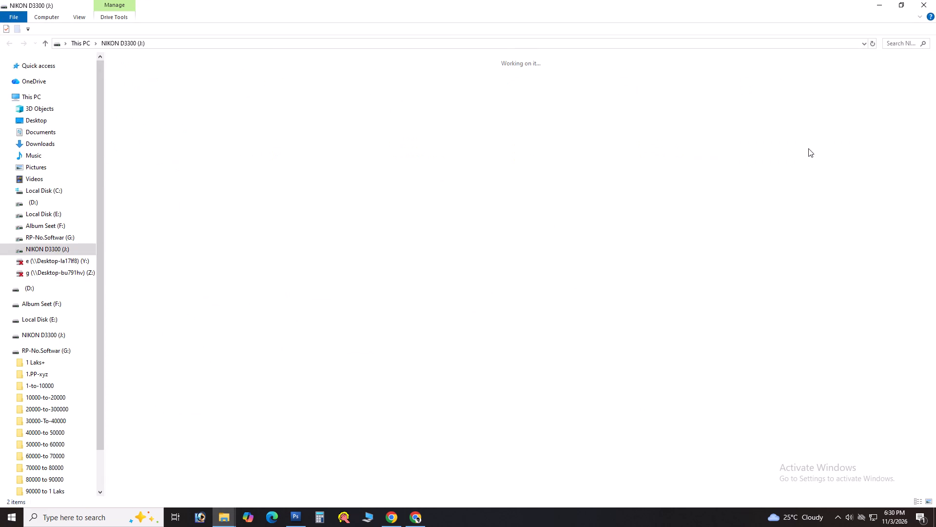
key("Return")
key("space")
key("Right")
key("Return")
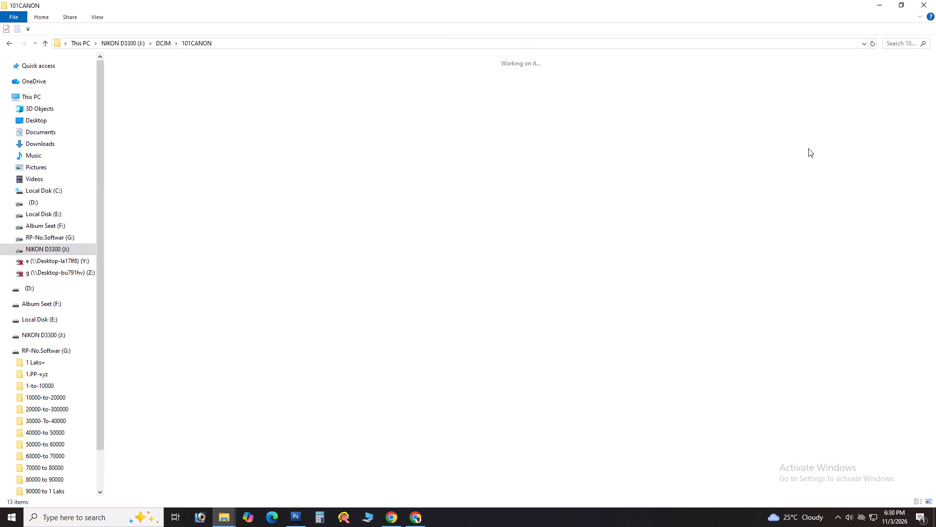
scroll(660, 352, "down", 5)
left_click(194, 432)
left_click_drag(177, 424, 424, 350)
key("alt+Tab")
key("alt+Tab")
key("ctrl+0")
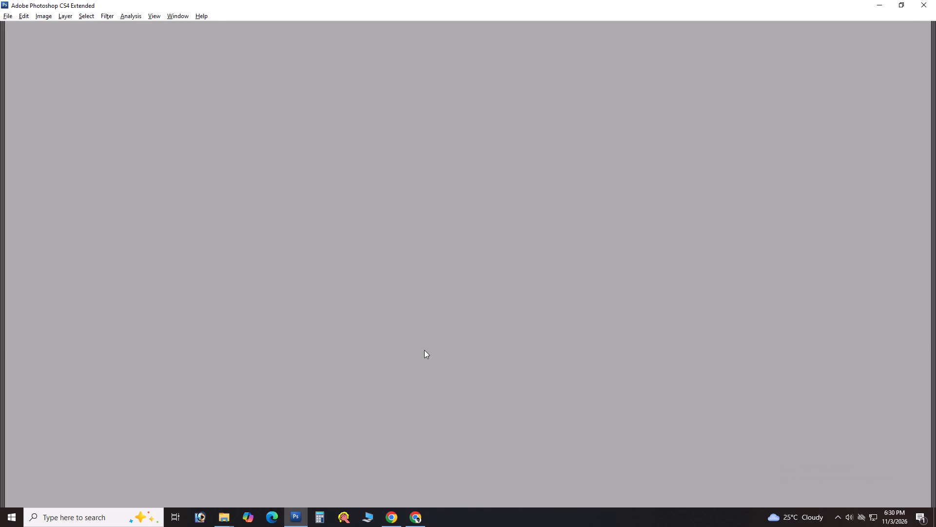
Crop the school-uniform portrait to 1.4 in wide by 1.7 in high, centred on the boy's head and shoulders.
key("ctrl+0")
type("ff")
key("ctrl+0")
type("0c")
key("Return")
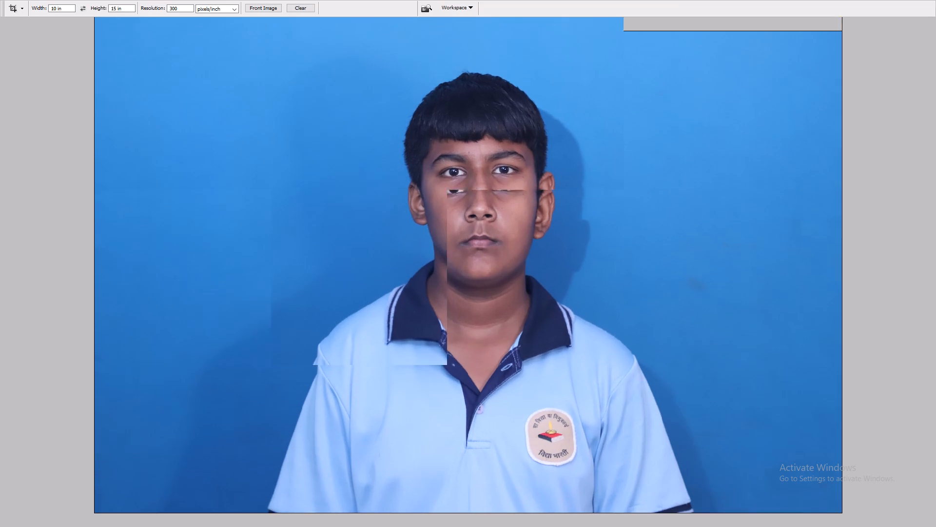
key("alt+Tab")
key("alt+Tab")
key("space")
key("alt+Tab")
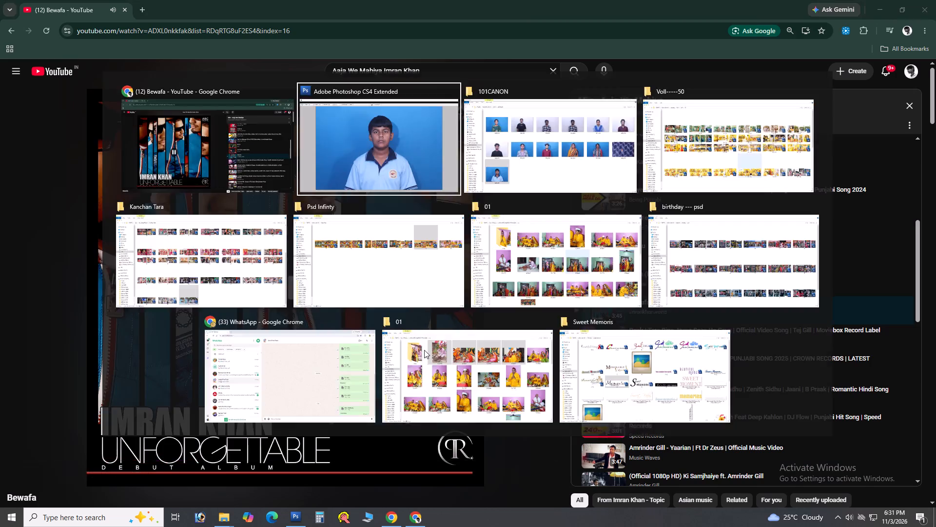
key("Return")
type("1.4")
key("Tab")
type("1.7")
key("Return")
key("ctrl+0")
key("alt+Tab")
key("space")
key("alt+Tab")
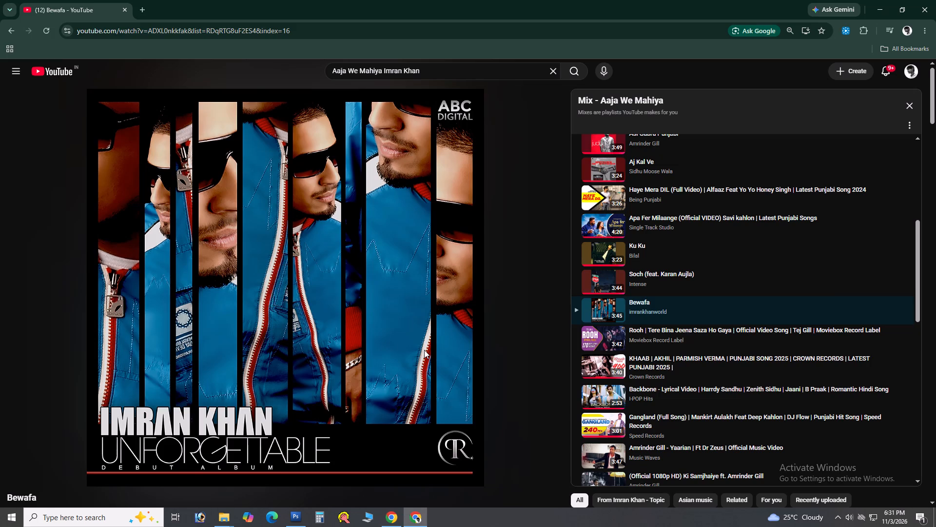
left_click_drag(325, 93, 727, 393)
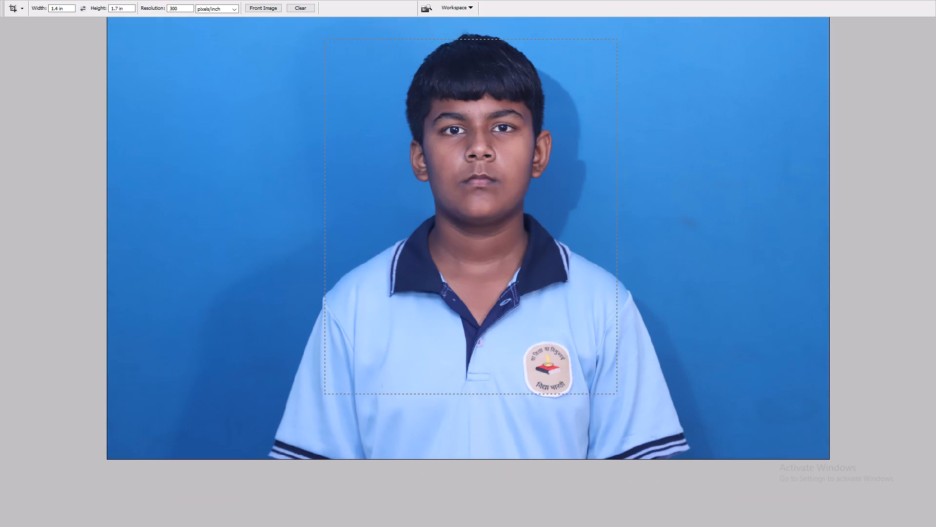
left_click_drag(727, 393, 718, 381)
key("space")
left_click_drag(541, 340, 546, 397)
left_click_drag(544, 396, 557, 373)
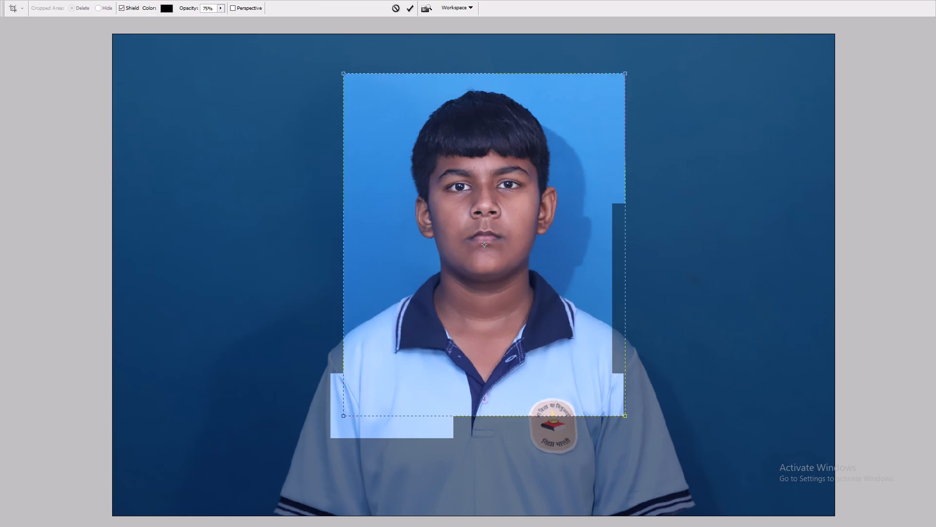
left_click(542, 377)
left_click(544, 377)
key("Right")
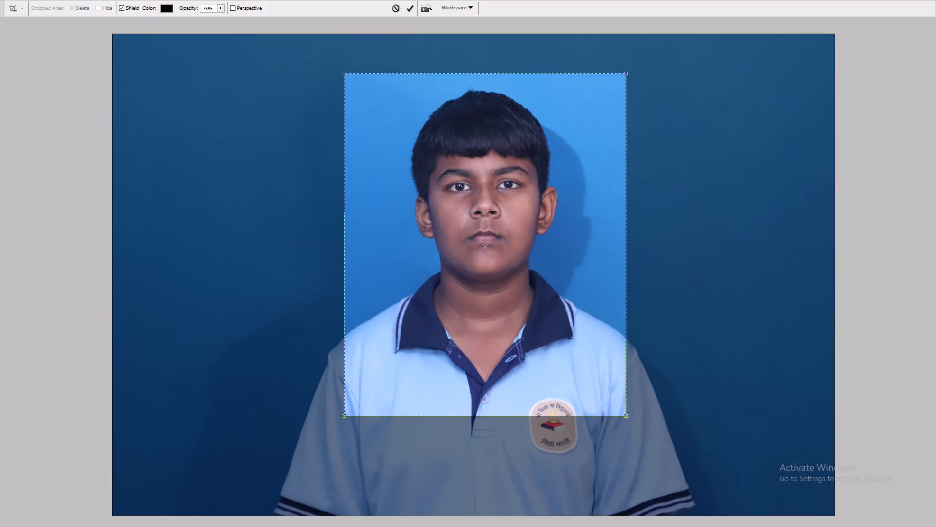
key("Right")
key("shift+Down")
key("shift+Down")
key("shift+Down")
key("shift+Down")
key("shift+Down")
key("shift+Down")
key("shift+Down")
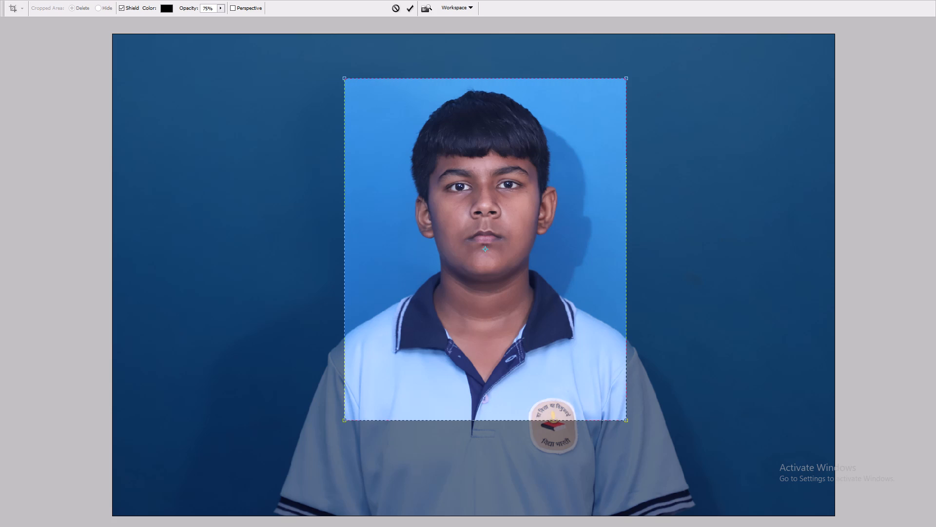
left_click_drag(624, 423, 640, 427, "alt+shift")
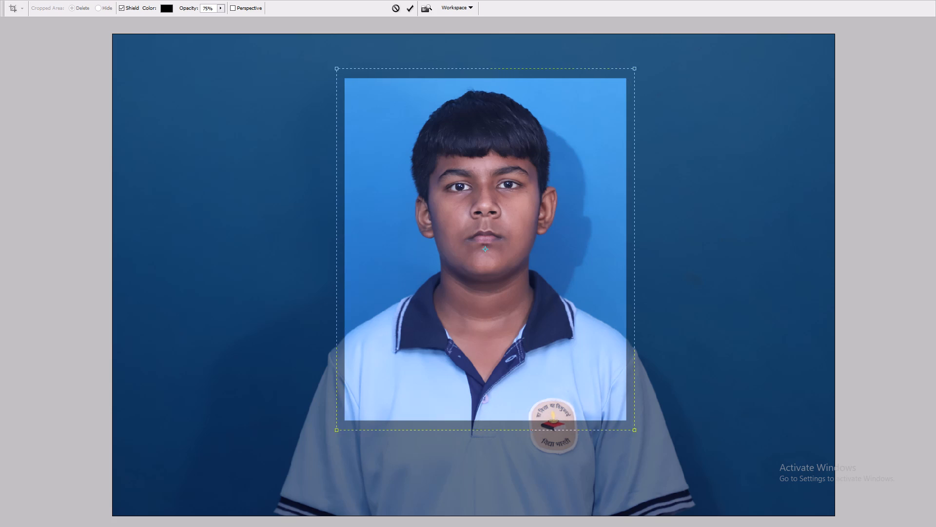
left_click_drag(640, 427, 637, 426, "alt+shift")
left_click_drag(637, 426, 634, 421, "alt+shift")
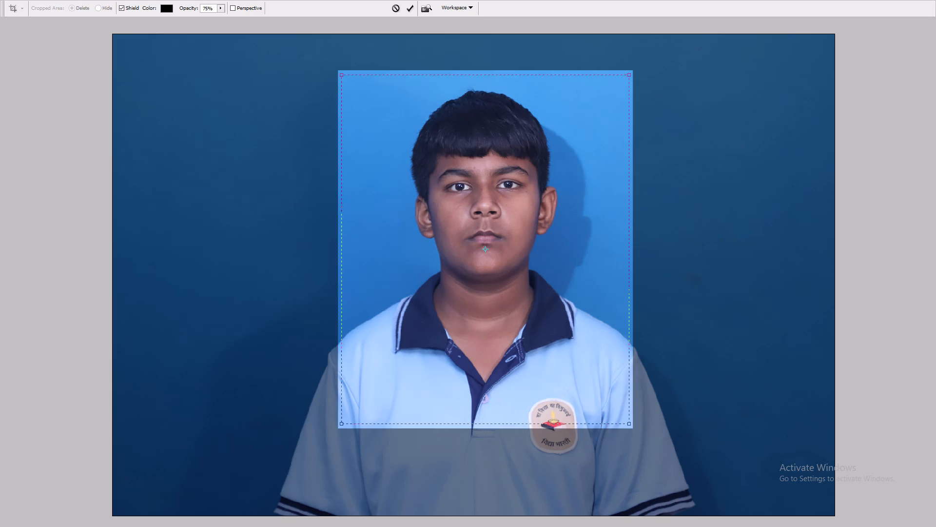
left_click_drag(634, 421, 633, 419, "alt+shift")
key("Return")
key("ctrl+0")
Run the recorded retouching action on the cropped portrait and clear the selection around the face.
key("Tab")
key("Tab")
key("0")
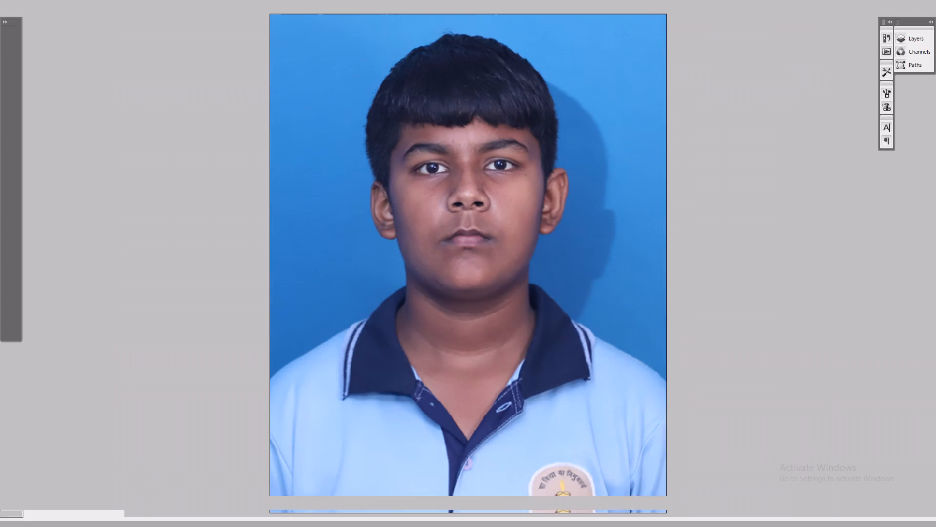
key("ctrl+0")
key("ctrl+0")
key("0")
key("F6")
key("ctrl+0")
key("ctrl+d")
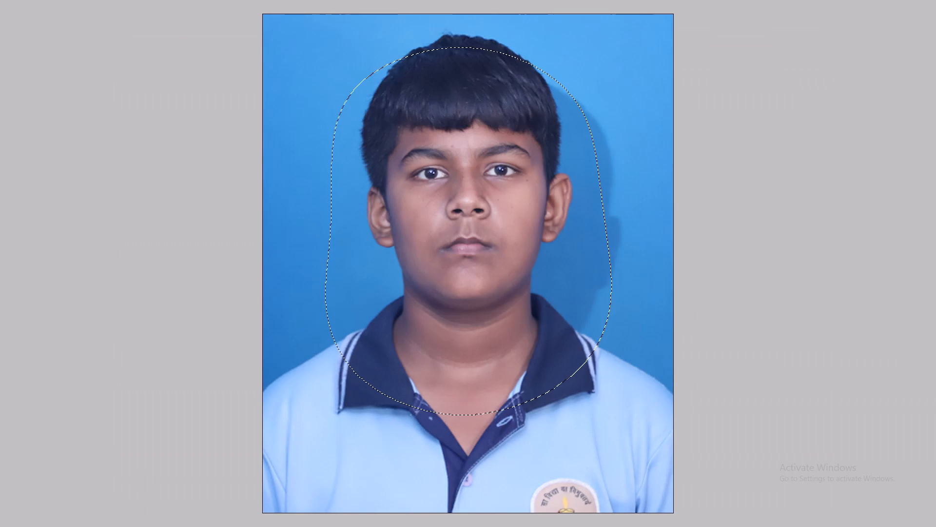
Apply Auto Tone and Auto Contrast to the portrait, fading each to 80%.
key("ctrl+shift+l")
key("ctrl+shift+f")
type("80")
key("Return")
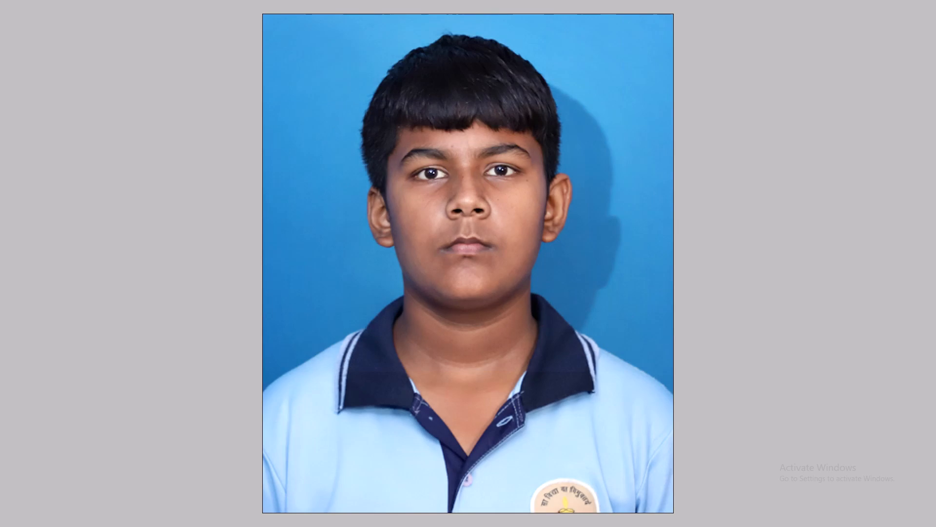
key("ctrl+alt+shift+l")
key("ctrl+shift+f")
type("80")
key("Return")
Select the shadowed skin on the neck, jaw, face edges and ears with the Magic Wand, feathered by 12 pixels.
key("ctrl+plus")
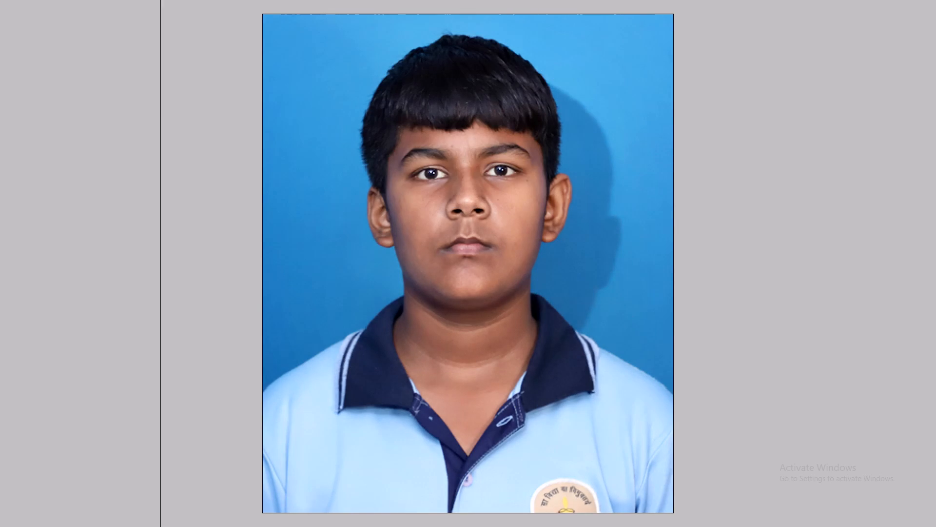
key("v")
key("w")
left_click(497, 328, "shift")
left_click_drag(525, 309, 530, 305, "shift")
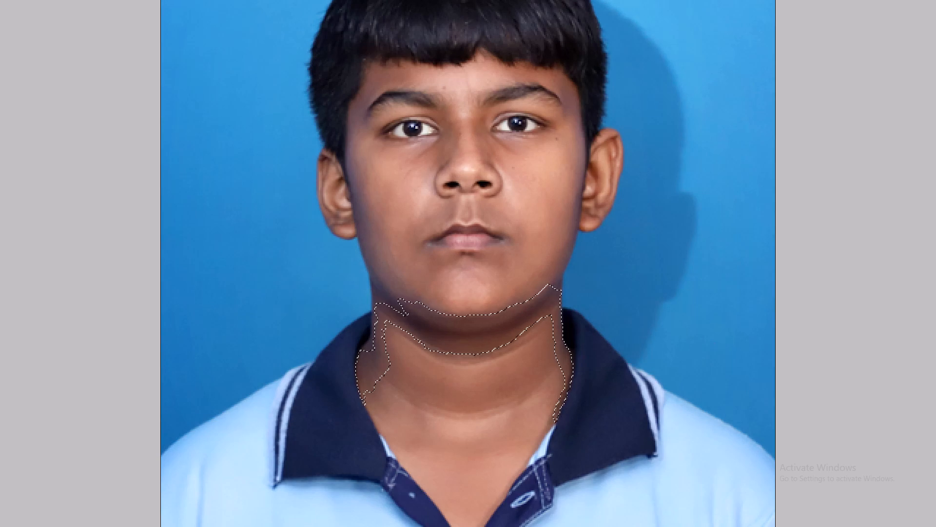
left_click(541, 289, "shift")
left_click_drag(397, 326, 390, 324, "shift")
left_click(380, 286, "shift")
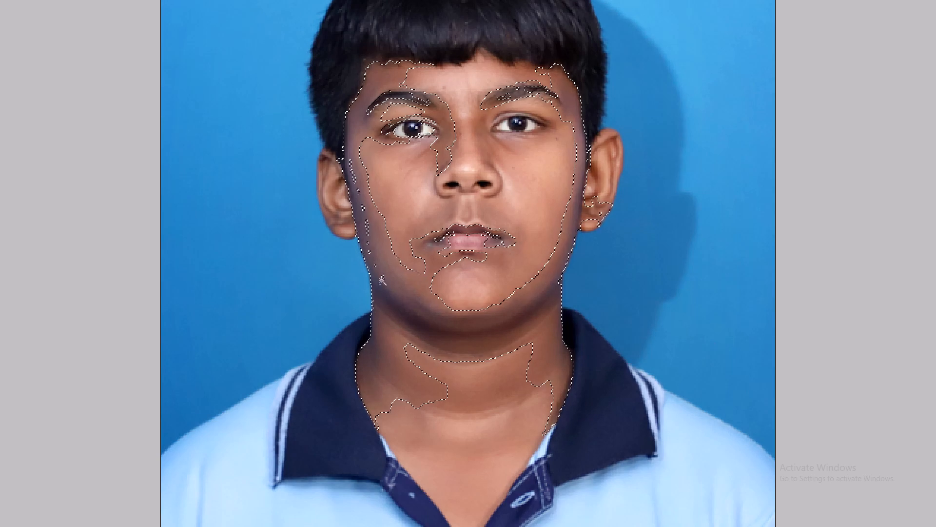
left_click_drag(355, 216, 351, 208, "shift")
left_click_drag(351, 217, 346, 219, "shift")
left_click(346, 219, "shift")
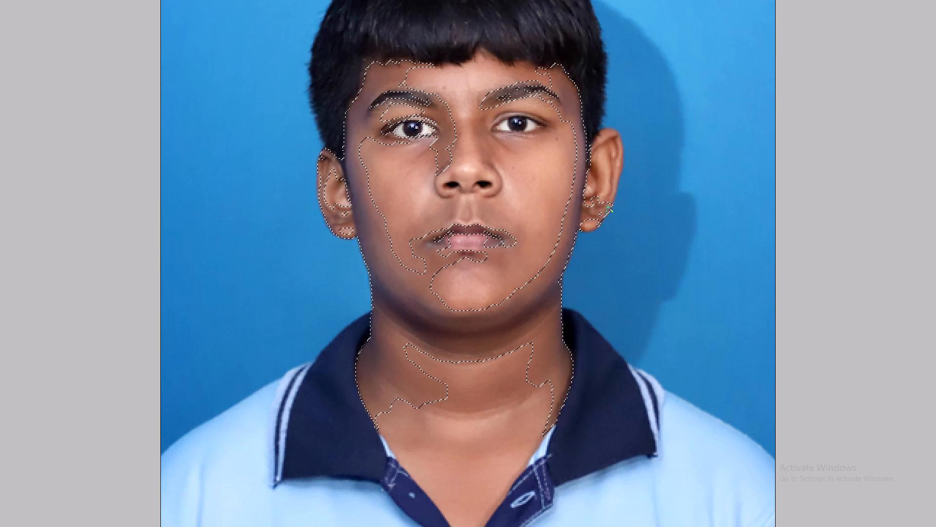
left_click(603, 205, "shift")
key("ctrl+alt+d")
type("12")
key("Return")
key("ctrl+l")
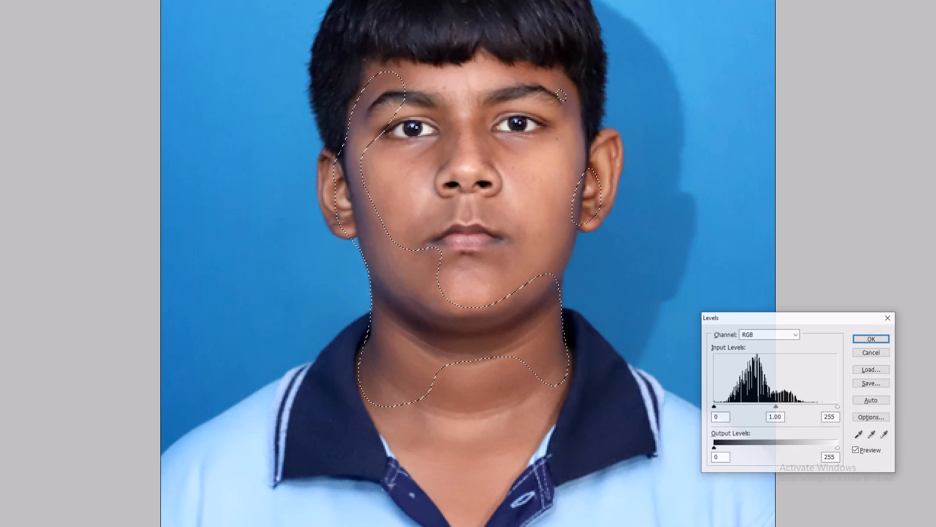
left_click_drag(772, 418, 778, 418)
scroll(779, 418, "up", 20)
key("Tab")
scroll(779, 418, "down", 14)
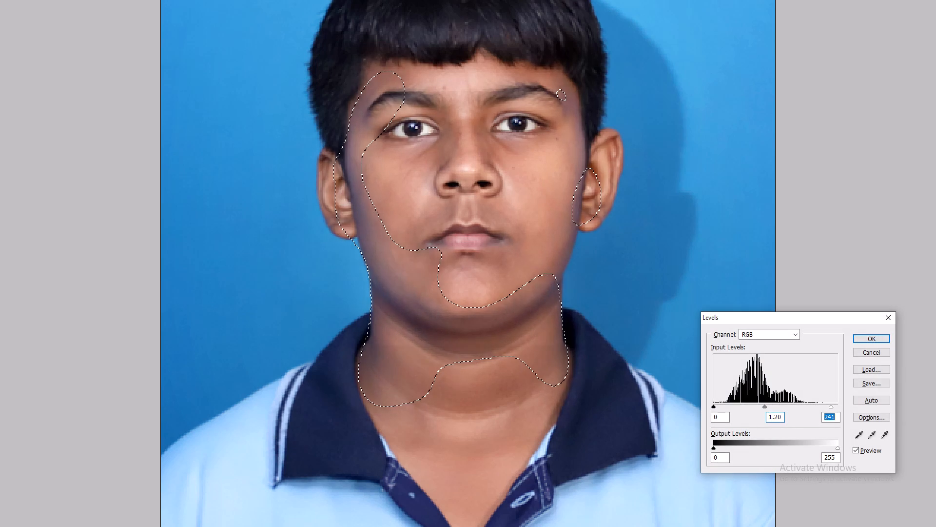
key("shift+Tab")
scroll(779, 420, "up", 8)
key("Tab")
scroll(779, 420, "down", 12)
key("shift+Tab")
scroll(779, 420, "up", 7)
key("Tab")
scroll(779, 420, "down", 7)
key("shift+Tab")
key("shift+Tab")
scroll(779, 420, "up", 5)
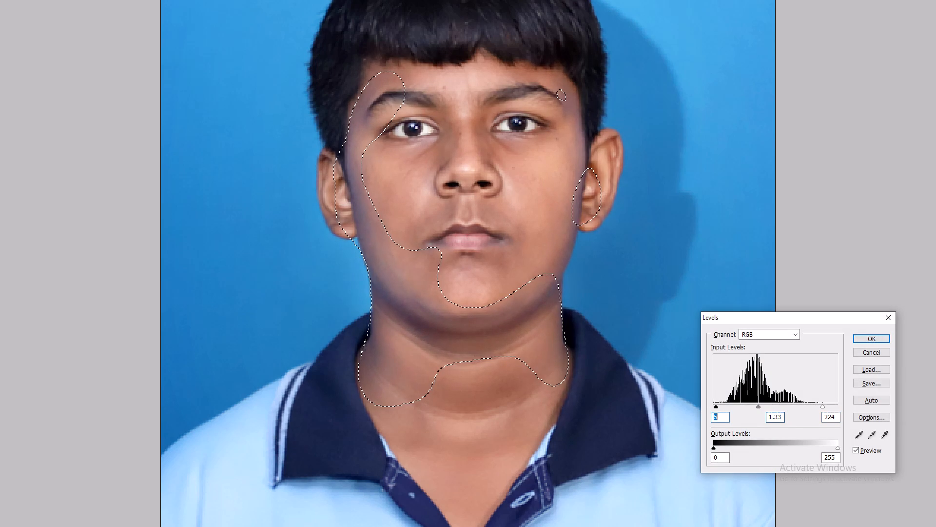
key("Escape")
Brighten the feathered skin shadows using Levels with midtones 1.23, white input 233 and a slightly raised black input, and deselect.
key("ctrl+l")
left_click(779, 420)
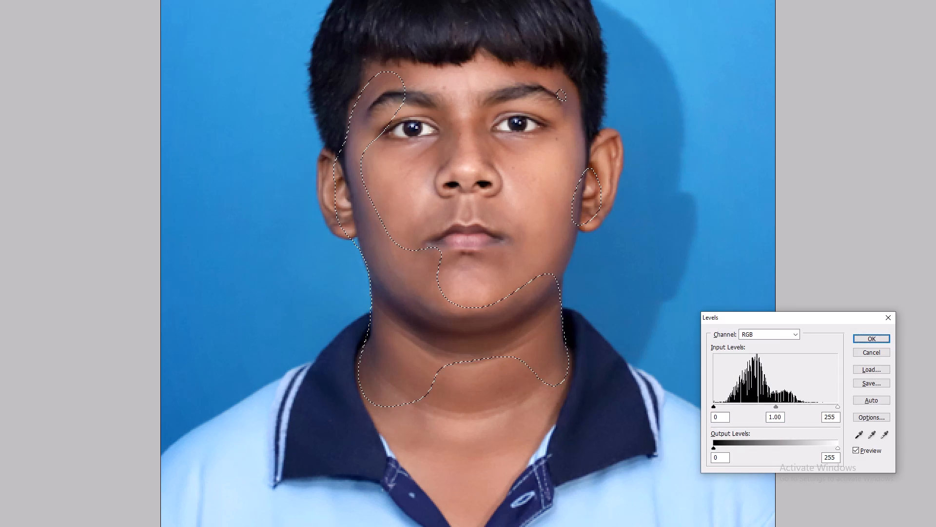
scroll(779, 420, "up", 20)
scroll(779, 420, "up", 5)
key("Tab")
scroll(779, 420, "down", 18)
key("shift+Tab")
scroll(779, 420, "up", 5)
key("Tab")
scroll(779, 420, "down", 5)
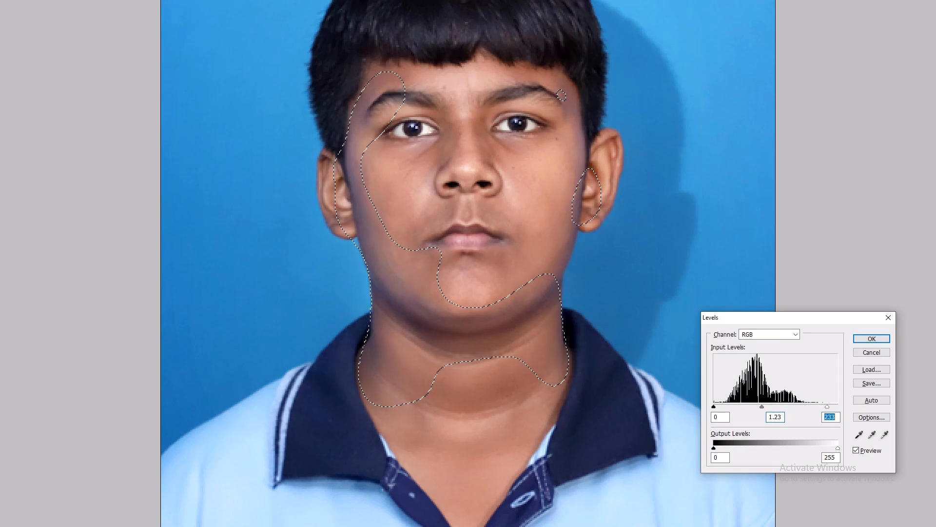
key("shift+Tab")
key("shift+Tab")
scroll(779, 420, "up", 6, "shift")
key("Return")
key("ctrl+alt+z")
key("ctrl+z")
key("ctrl+d")
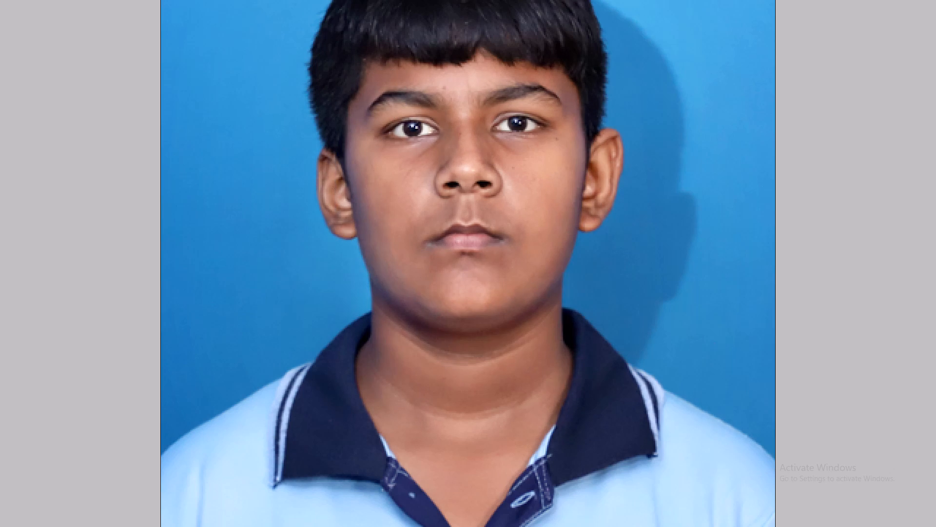
Retouch the skin on the tip of the boy's nose with a reduced brush size.
key("v")
key("ctrl+space")
left_click_drag(386, 123, 559, 210, "ctrl")
key("s")
key("s")
key("ctrl+plus")
key("bracketleft")
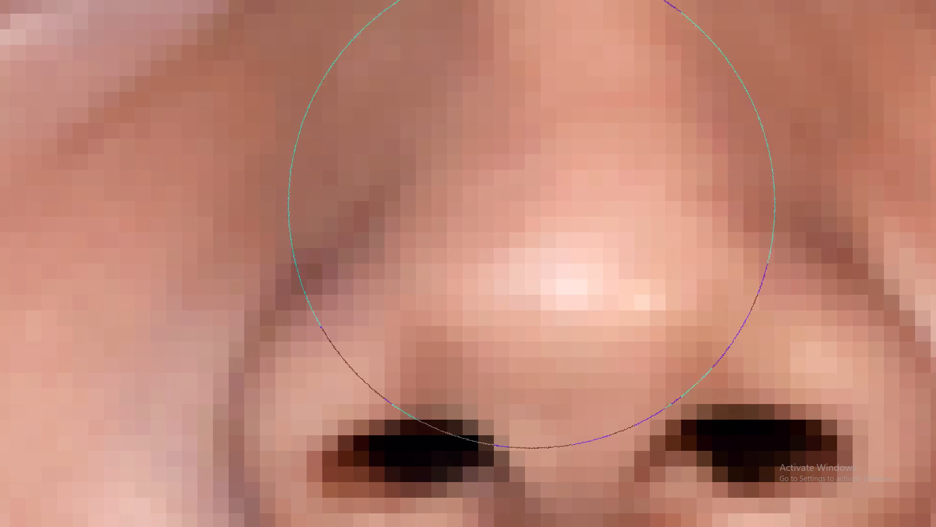
key("bracketleft")
key("bracketleft")
key("bracketleft")
type("[[")
key("Return")
key("Tab")
key("Tab")
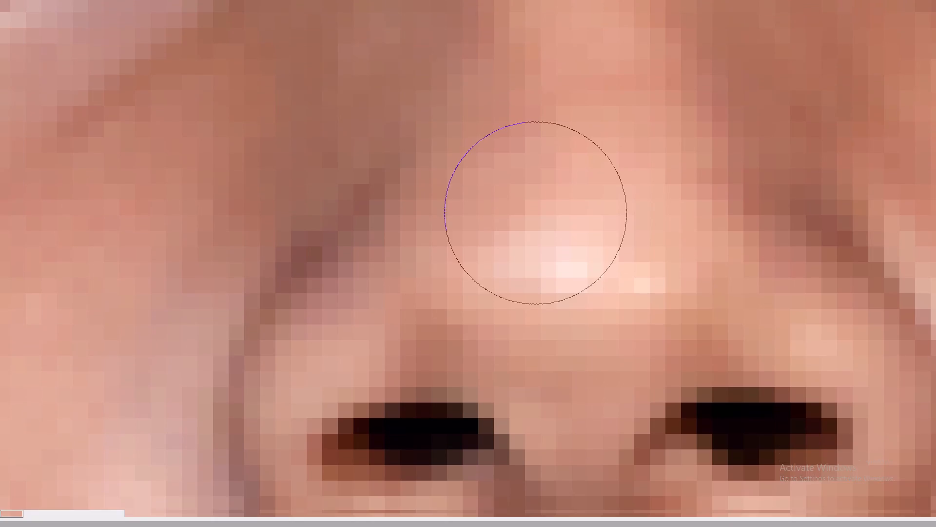
left_click_drag(522, 162, 535, 220, "alt")
left_click_drag(543, 229, 579, 263)
left_click(579, 263)
left_click_drag(614, 231, 602, 263, "alt")
left_click(597, 263)
Retouch the small red spot and uneven skin along the nose bridge up to between the eyebrows.
key("space")
key("space")
key("space")
key("space")
key("space")
key("space")
key("space")
key("space")
key("space")
key("space")
left_click_drag(553, 168, 537, 461)
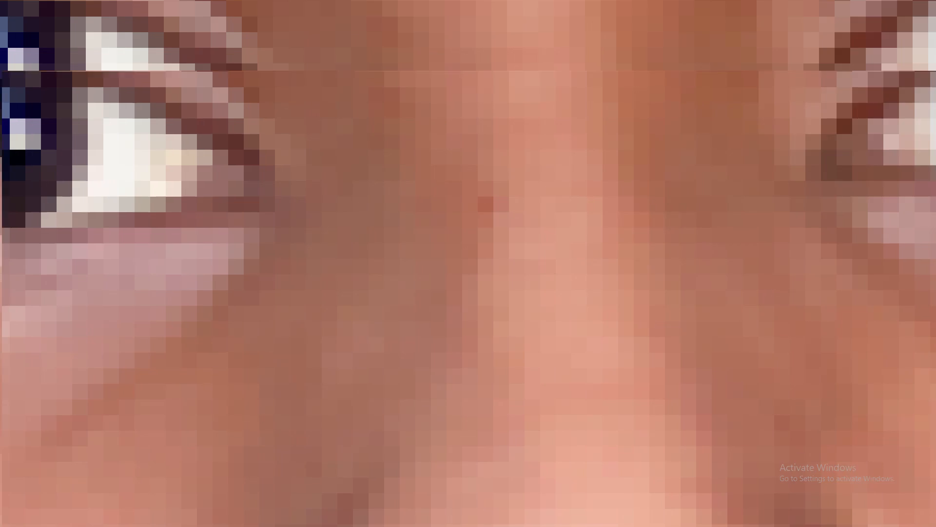
left_click_drag(501, 278, 502, 389)
left_click_drag(497, 429, 496, 371, "alt")
left_click_drag(489, 317, 488, 306)
left_click(487, 301)
left_click_drag(492, 302, 487, 277, "alt")
left_click_drag(485, 165, 484, 160)
key("space")
left_click_drag(516, 174, 494, 338)
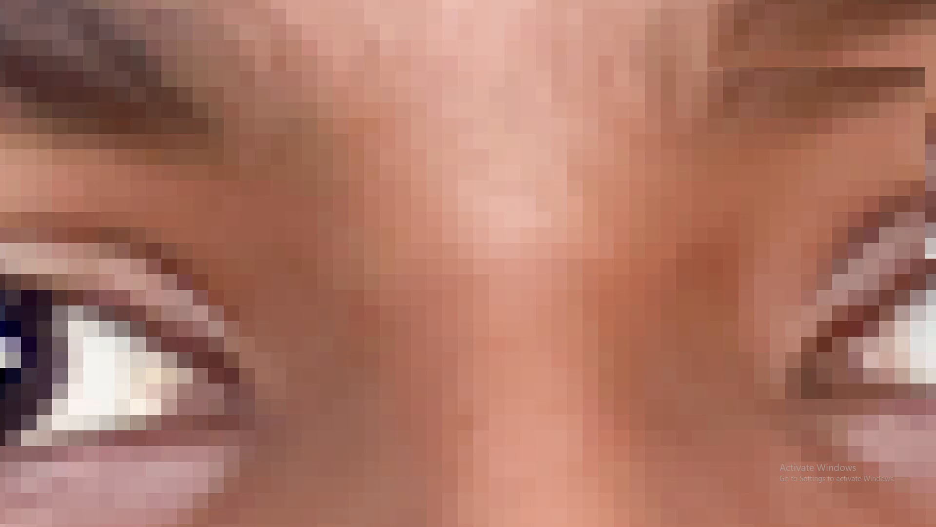
left_click_drag(494, 338, 494, 371)
left_click_drag(507, 420, 507, 386, "alt")
left_click_drag(506, 304, 505, 298)
left_click(503, 284)
Retouch the uneven skin and fine creases on the boy's right cheek, from beside the nose up to under the eye.
key("ctrl+0")
key("ctrl+plus")
key("ctrl+plus")
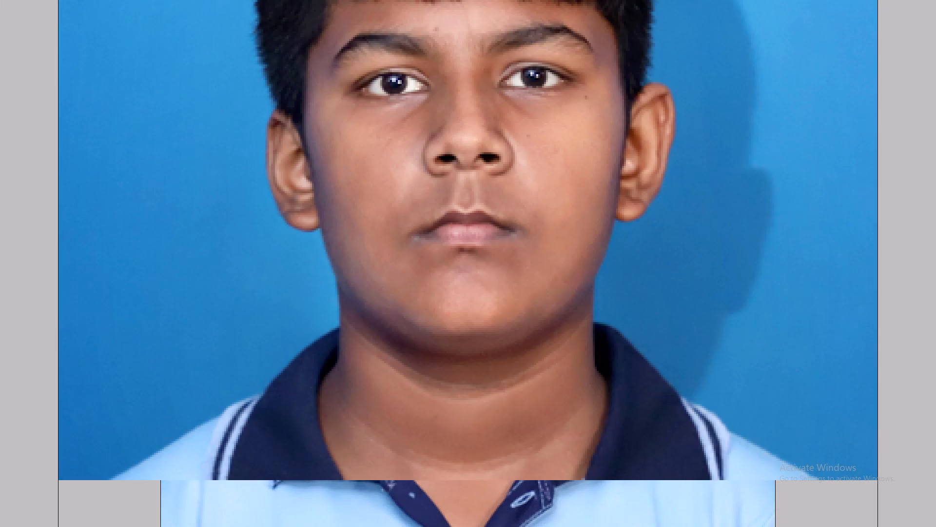
key("space")
left_click_drag(332, 103, 548, 256, "ctrl")
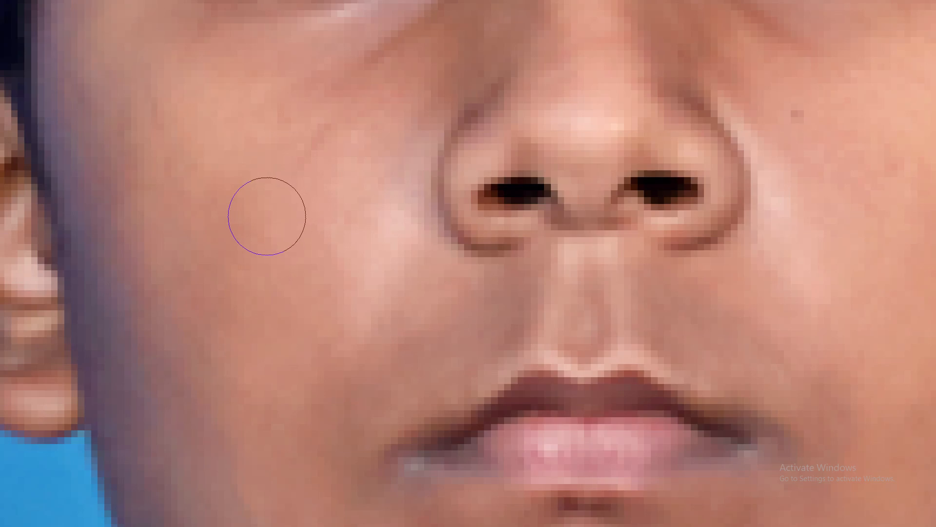
left_click(267, 216, "alt")
left_click_drag(299, 176, 318, 157)
left_click(318, 150)
left_click_drag(262, 211, 286, 170, "alt")
left_click_drag(309, 135, 319, 123)
left_click(323, 121)
key("space")
left_click_drag(307, 140, 255, 272)
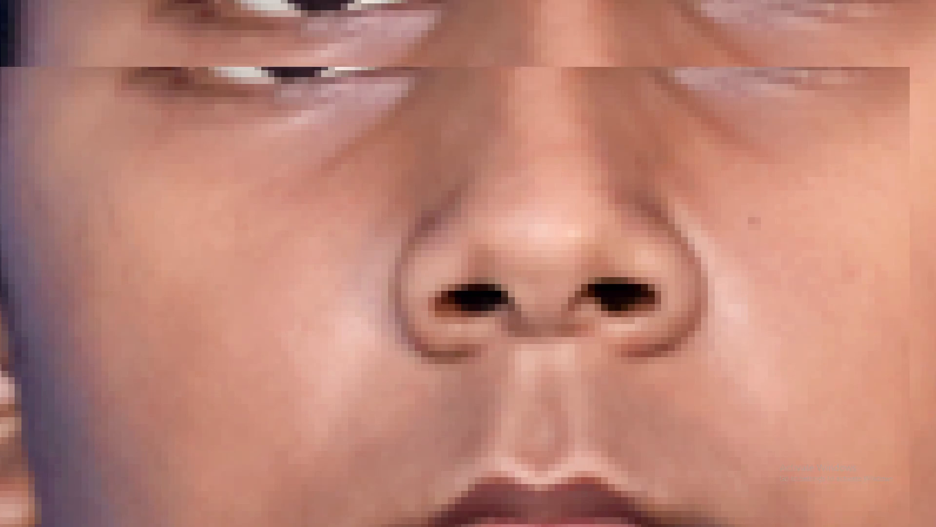
left_click_drag(255, 272, 251, 289)
left_click_drag(224, 304, 227, 270, "alt")
left_click(232, 242)
left_click_drag(260, 248, 317, 219, "alt")
left_click_drag(330, 202, 346, 188)
left_click(348, 183)
Retouch the skin on the boy's left cheek, below and beside the outer corner of the eye.
key("space")
key("space")
key("space")
key("space")
key("space")
key("space")
key("space")
key("space")
key("space")
key("space")
key("space")
key("space")
key("space")
key("space")
key("space")
key("space")
left_click_drag(527, 202, 245, 255)
left_click_drag(583, 268, 503, 251)
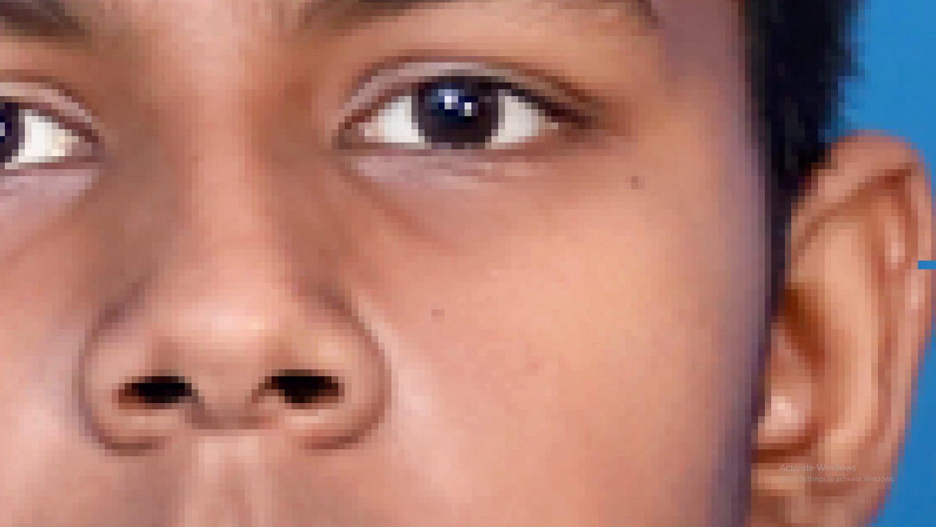
left_click_drag(503, 251, 444, 271)
key("space")
left_click_drag(506, 226, 479, 255)
left_click(473, 258, "alt")
left_click_drag(477, 242, 484, 236)
left_click(485, 231)
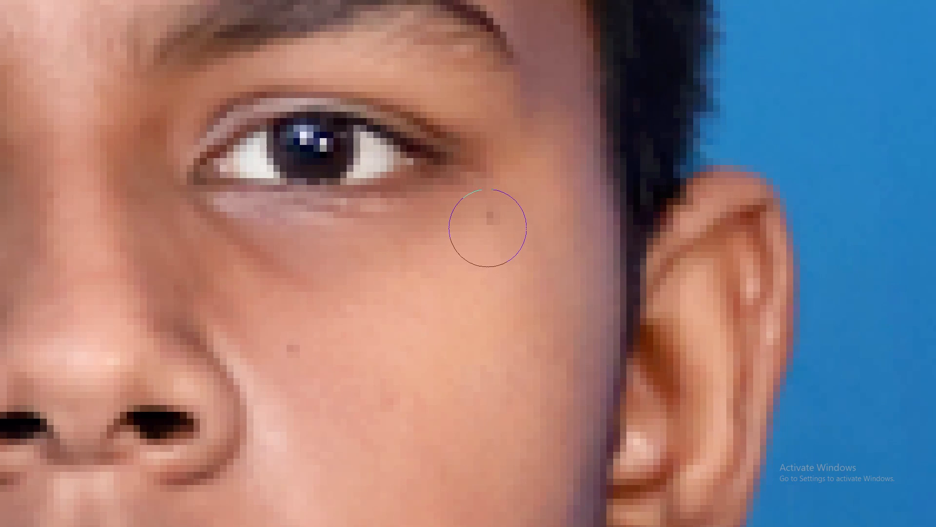
key("alt+Tab")
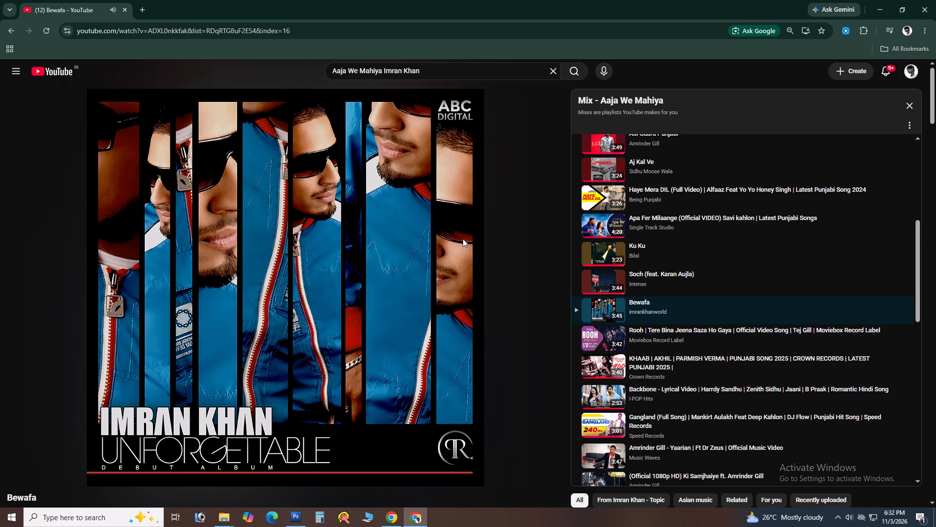
key("alt+Tab")
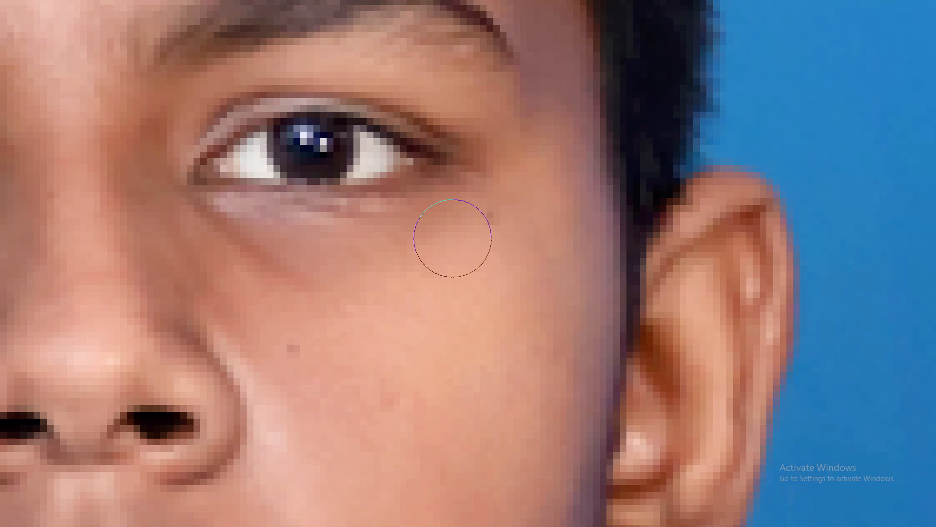
left_click_drag(472, 272, 485, 256, "alt")
left_click(503, 220)
left_click(506, 210)
key("ctrl+0")
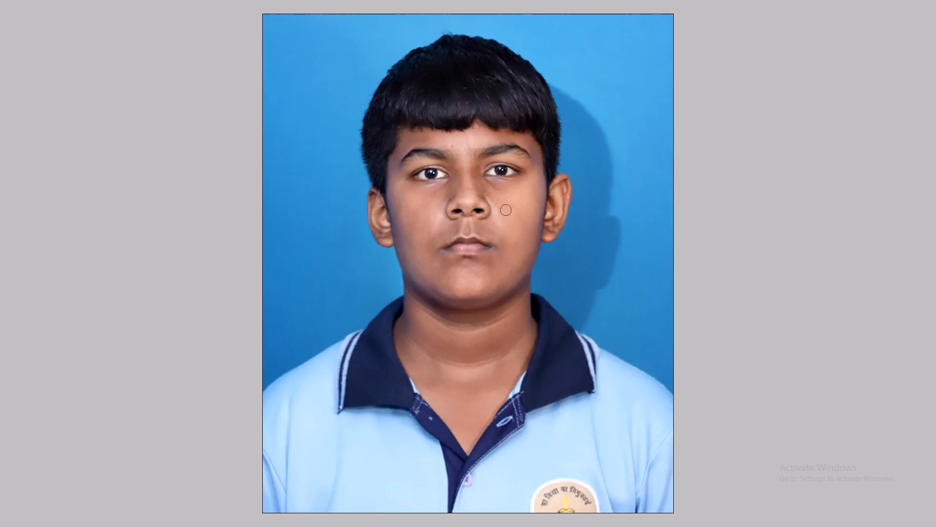
Smooth the skin with Portraiture using Medium -6 and Threshold 12, and fade the effect to 60%.
key("alt+t")
key("Up")
key("Up")
key("Up")
key("Return")
key("Return")
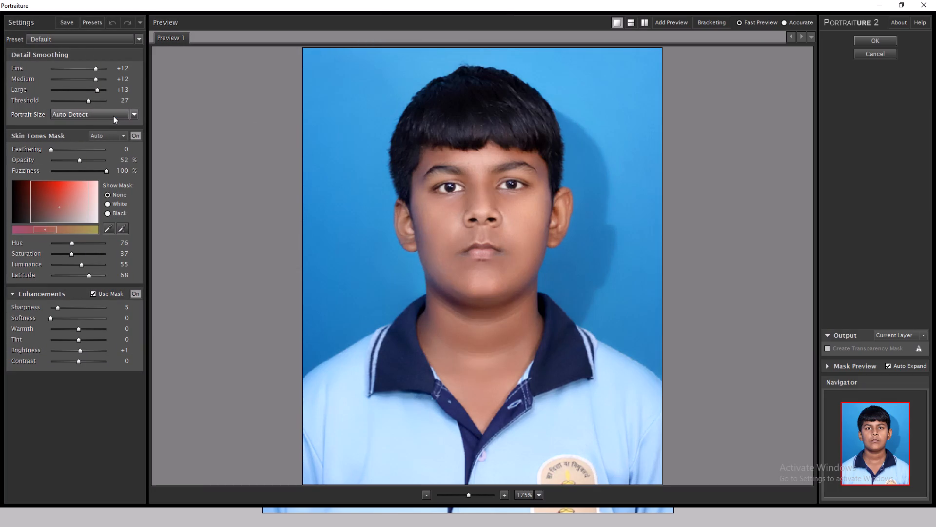
left_click_drag(73, 98, 68, 98)
left_click(71, 81)
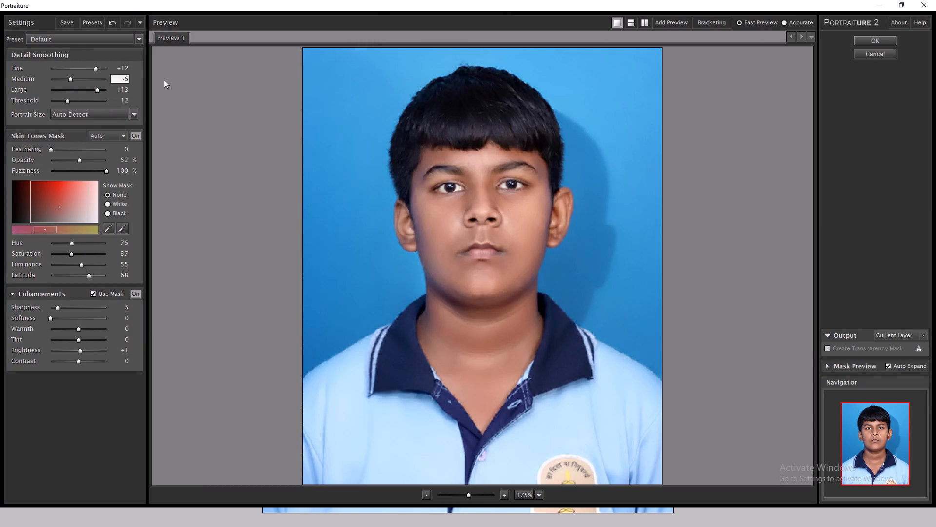
key("Return")
key("ctrl+0")
key("v")
key("ctrl+shift+f")
type("60")
key("Return")
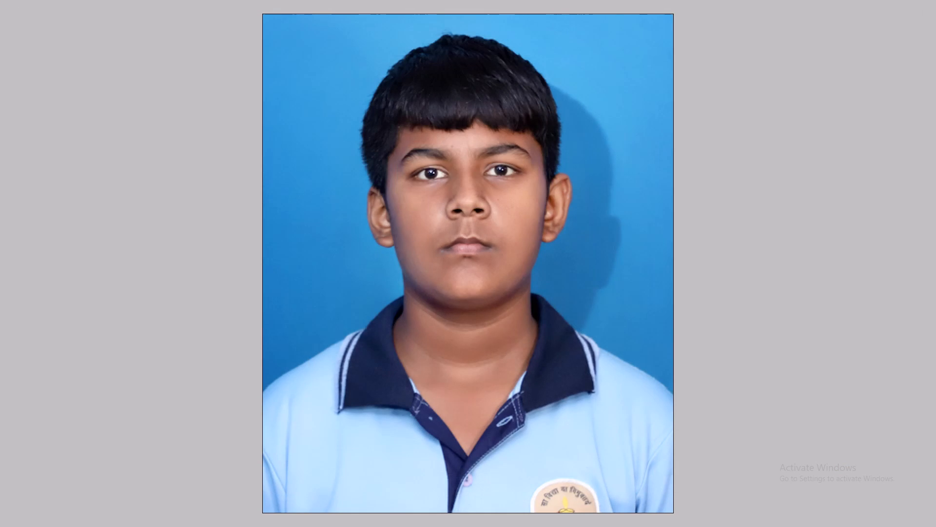
Apply another plug-in filter to the whole portrait and fade it to 70%.
key("alt+t")
key("Up")
key("Up")
key("Return")
key("Return")
key("Return")
key("ctrl+shift+f")
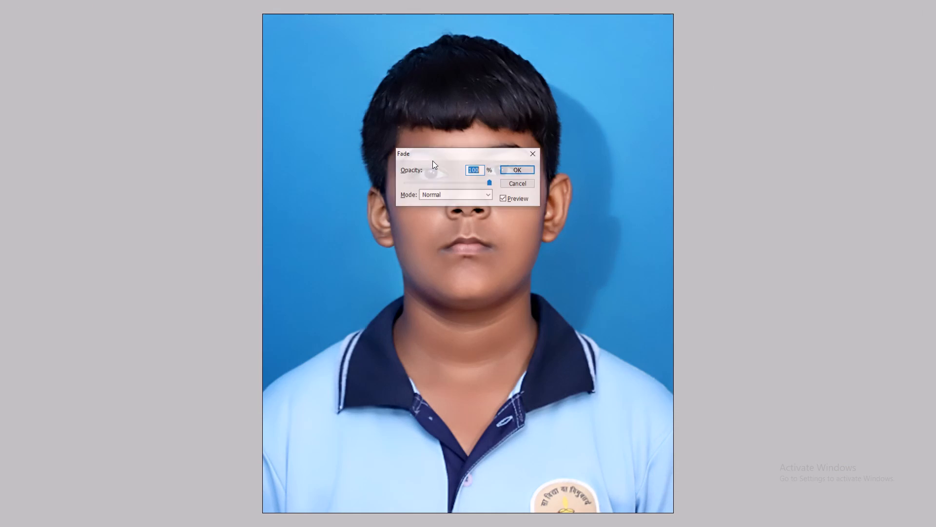
type("70")
key("Return")
Apply the last plug-in filter to the portrait and fade its effect to 20%.
key("alt+t")
key("Up")
key("Return")
key("Return")
key("Tab")
key("Tab")
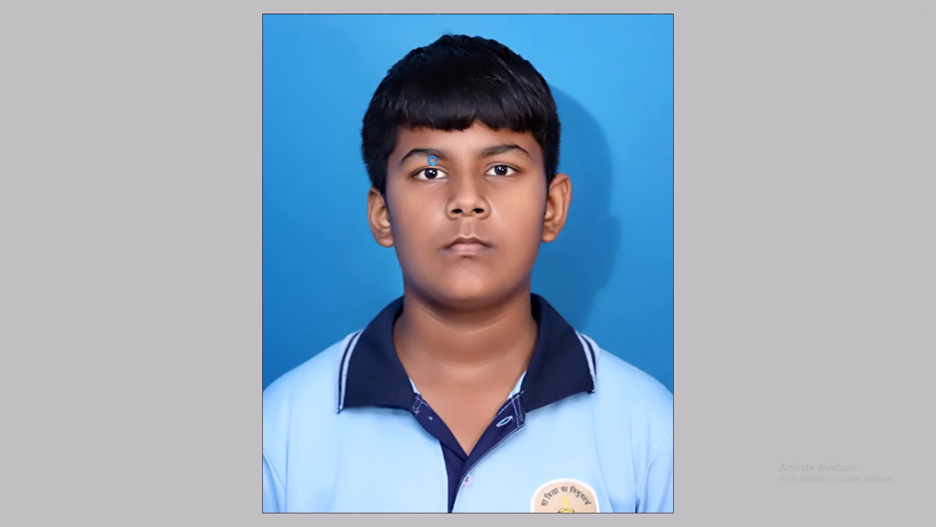
key("Tab")
key("shift+Tab")
key("Return")
key("Return")
key("ctrl+shift+f")
type("20")
key("Return")
Select the whole blue background around the boy, including his shadow, and feather the selection by 1 pixel.
key("w")
double_click(319, 266, "shift")
left_click(318, 275, "shift")
left_click(357, 69, "shift")
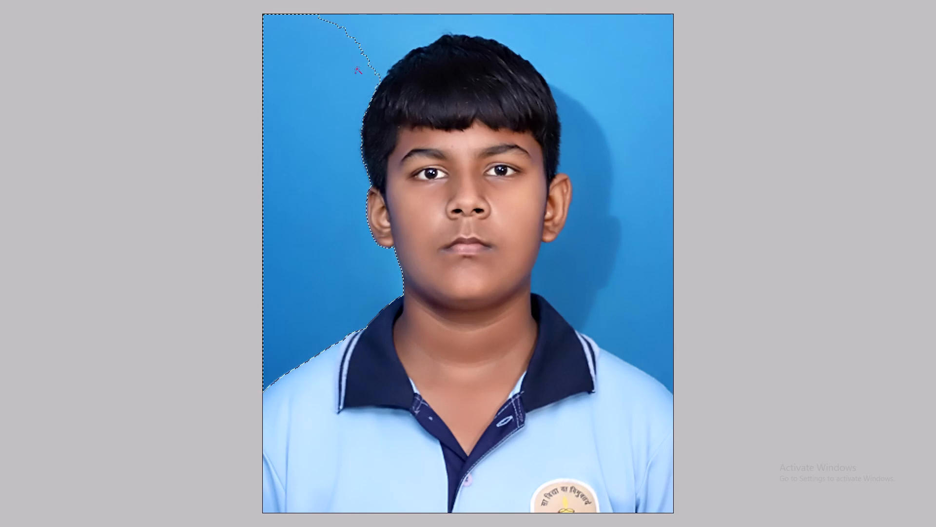
left_click(364, 42, "shift")
left_click(657, 259, "shift")
left_click(618, 264, "shift")
left_click(590, 266, "shift")
left_click_drag(564, 269, 560, 269, "shift")
left_click(555, 269, "shift")
double_click(548, 270, "shift")
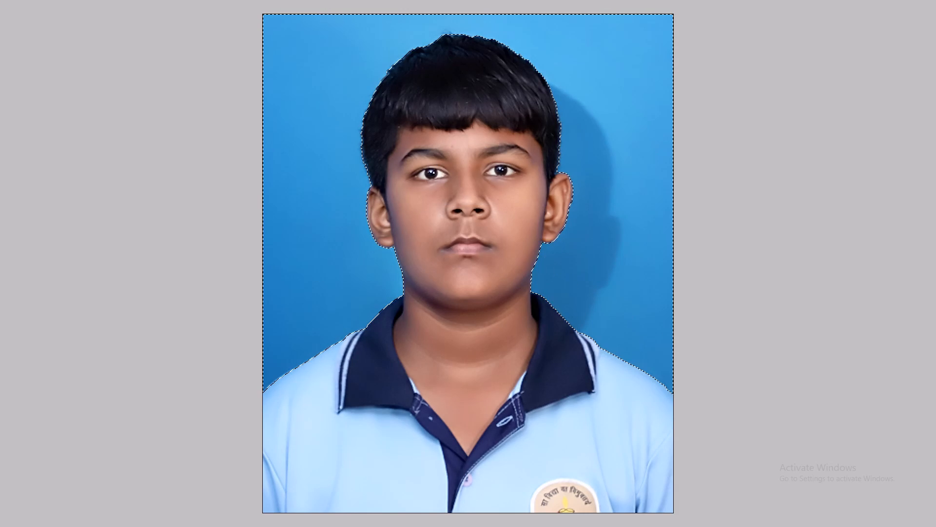
key("ctrl+alt+d")
key("1")
key("Return")
Paint the selected background an even light blue with a very large brush, covering the shadow, and deselect.
key("b")
left_click(340, 110, "alt")
left_click_drag(329, 130, 748, 387)
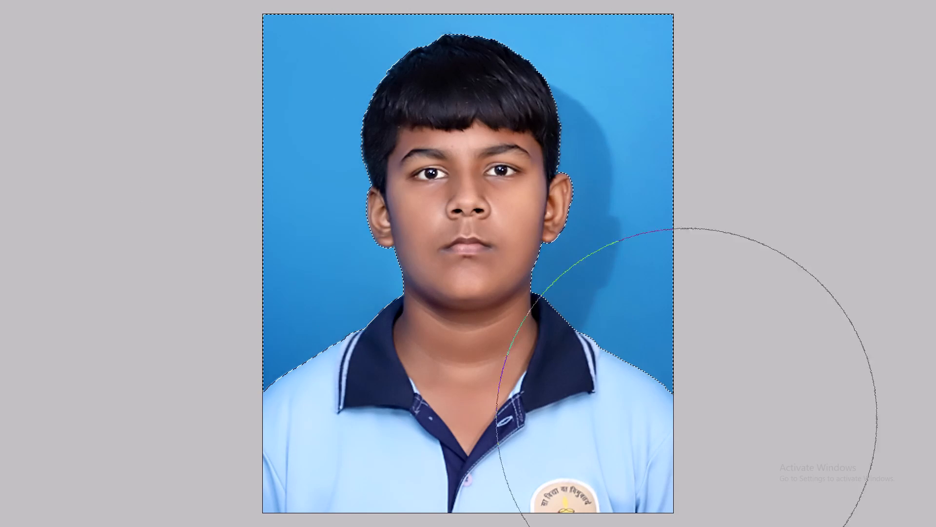
left_click_drag(748, 387, 591, 248)
key("ctrl+d")
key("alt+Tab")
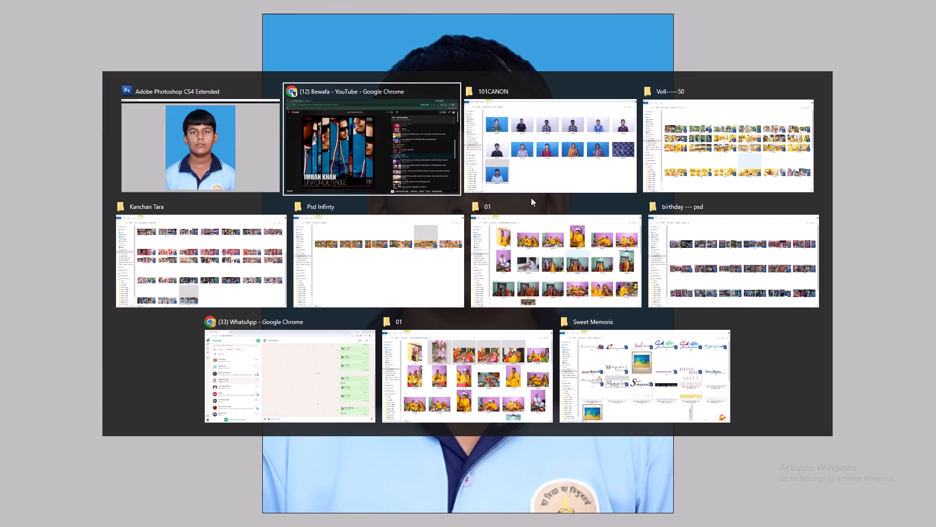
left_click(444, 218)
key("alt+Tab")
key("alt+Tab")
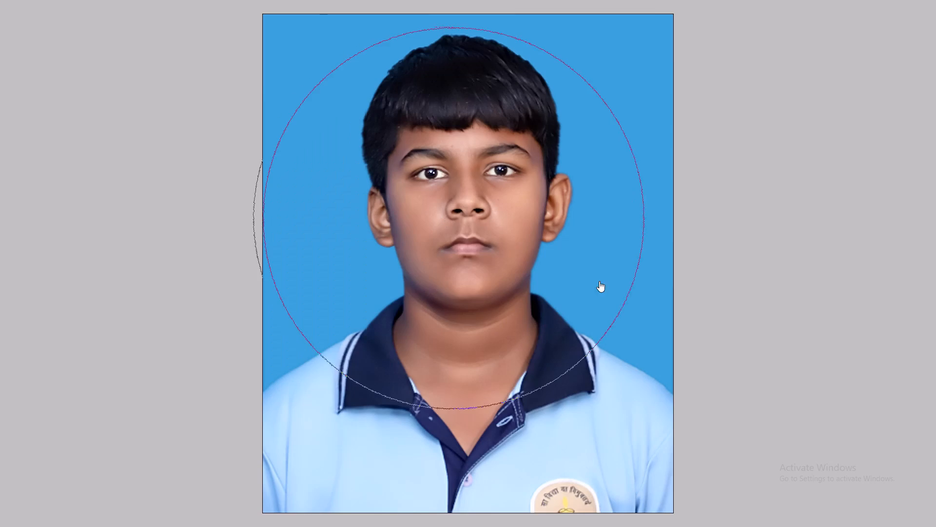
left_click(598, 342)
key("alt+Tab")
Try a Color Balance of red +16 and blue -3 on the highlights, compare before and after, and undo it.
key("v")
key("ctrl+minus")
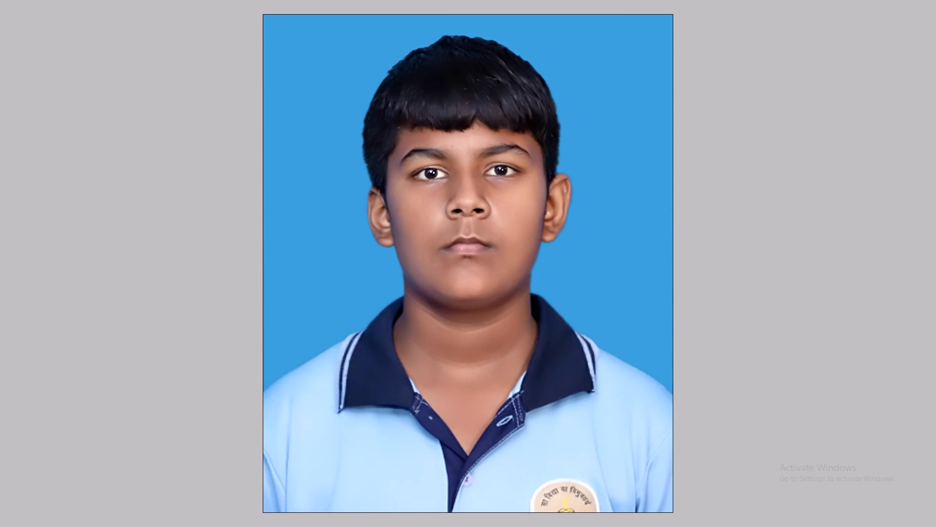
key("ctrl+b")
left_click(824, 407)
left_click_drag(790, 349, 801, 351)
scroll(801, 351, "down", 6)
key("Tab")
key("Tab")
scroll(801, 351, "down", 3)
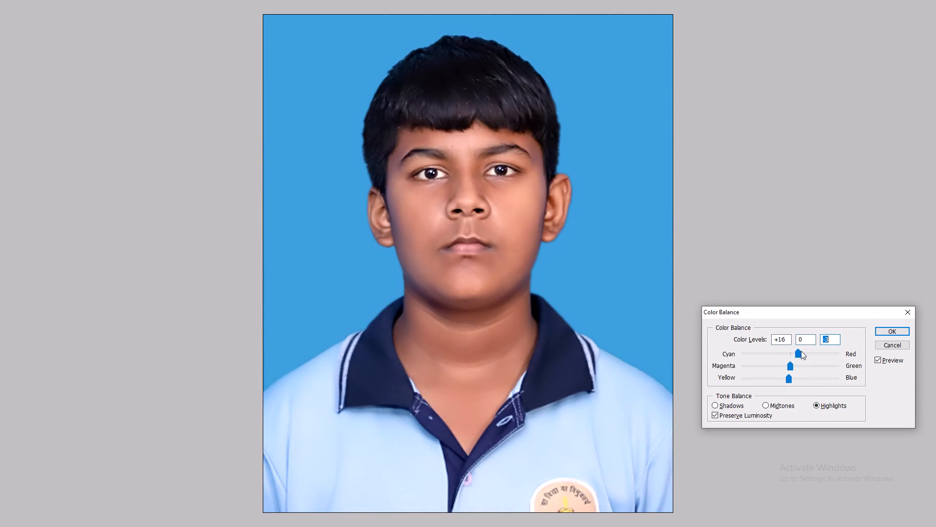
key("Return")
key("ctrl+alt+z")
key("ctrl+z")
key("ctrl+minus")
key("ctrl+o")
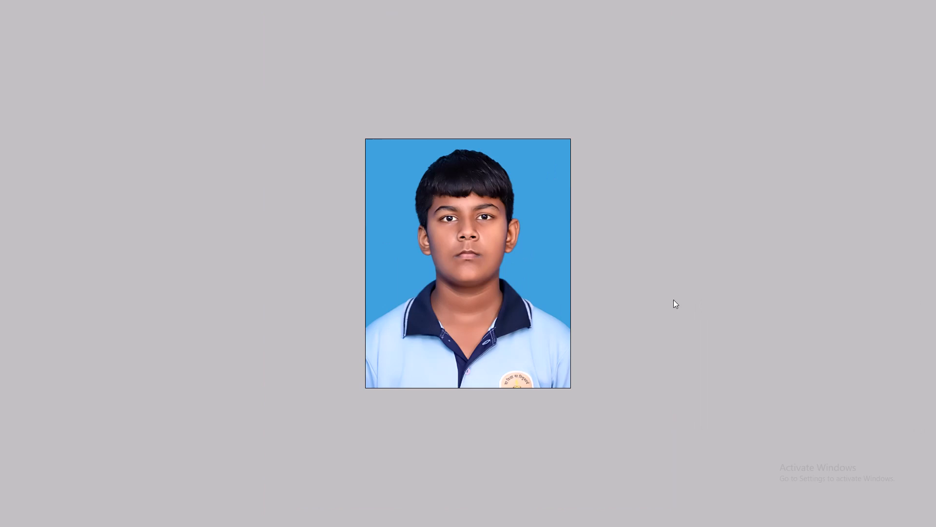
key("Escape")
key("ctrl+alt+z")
Shift the portrait's highlights toward yellow by about -10 and slightly toward red with Color Balance, comparing before and after.
key("ctrl+b")
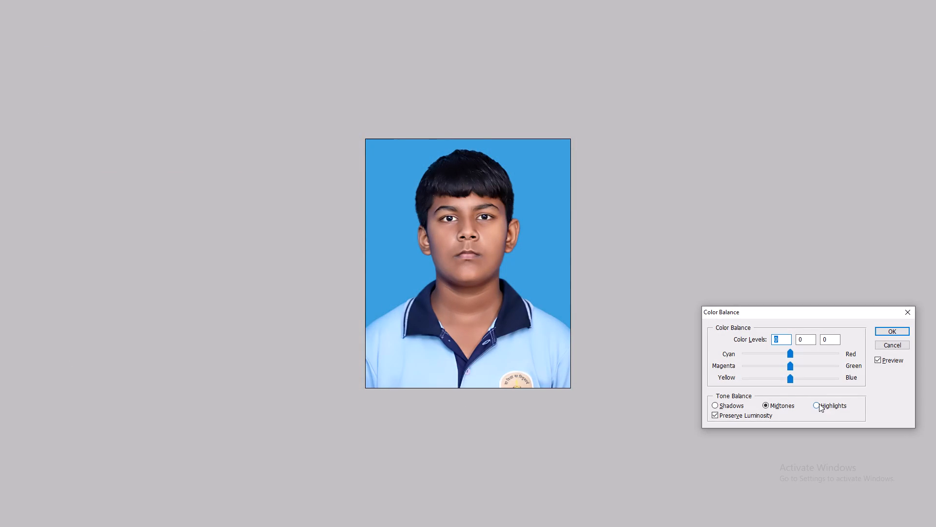
left_click(819, 404)
left_click(781, 378)
scroll(781, 378, "up", 8)
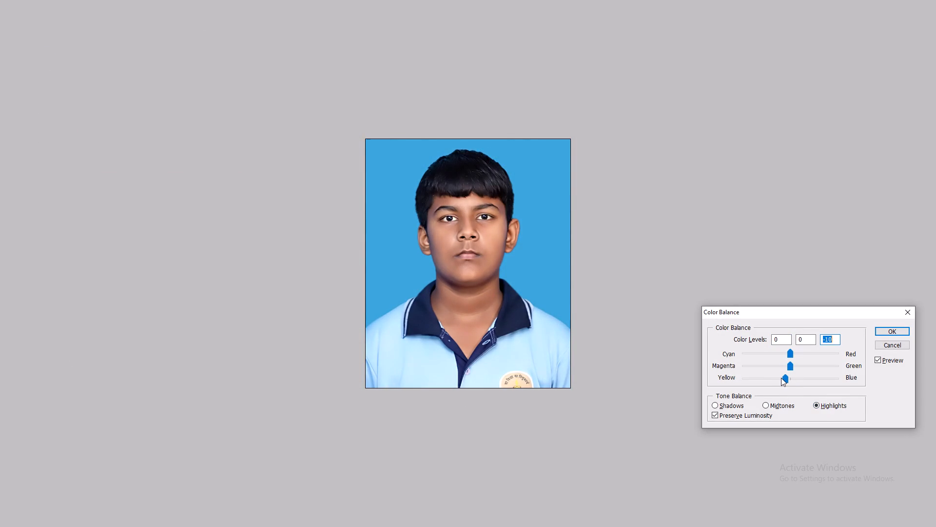
key("shift+Tab")
key("shift+Tab")
scroll(781, 378, "up", 3)
key("Return")
key("ctrl+alt+z")
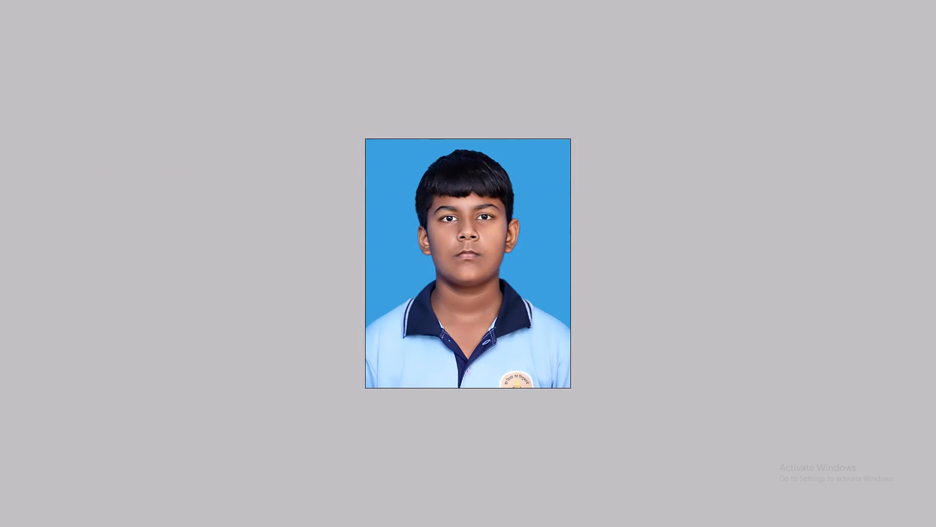
key("ctrl+z")
Open the numbering PSD named 00 from the Rp-PP-00 shortcut folder on the Desktop.
key("ctrl+o")
left_click(30, 75)
scroll(567, 252, "down", 6)
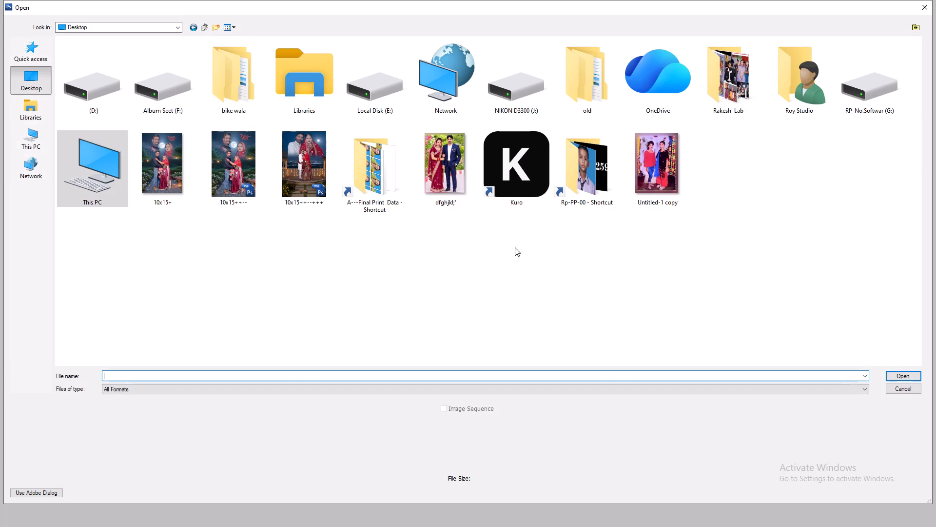
left_click(591, 162)
key("Return")
left_click(260, 118)
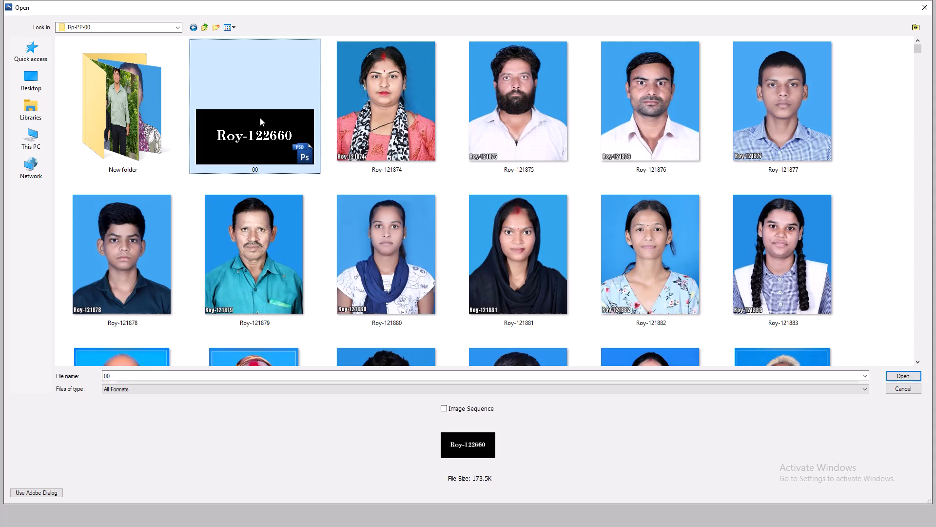
key("Return")
key("ctrl+0")
key("t")
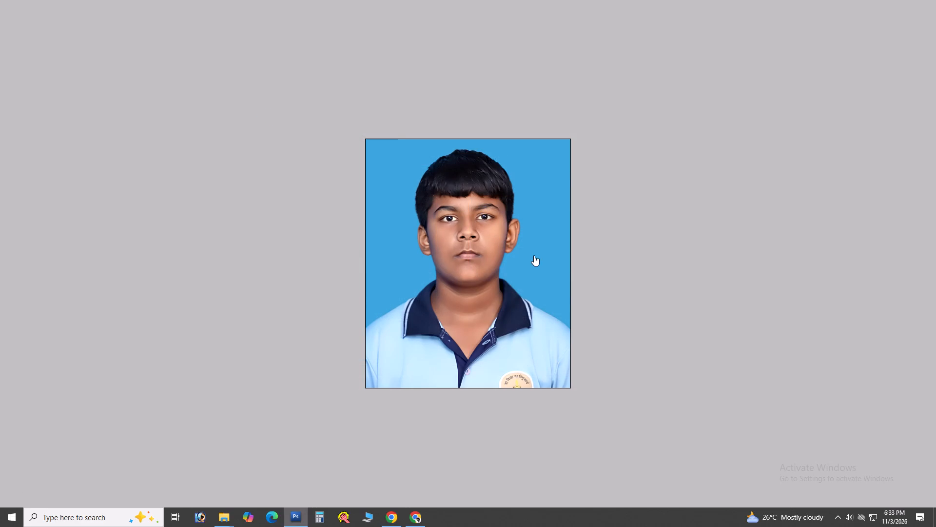
key("ctrl+0")
key("t")
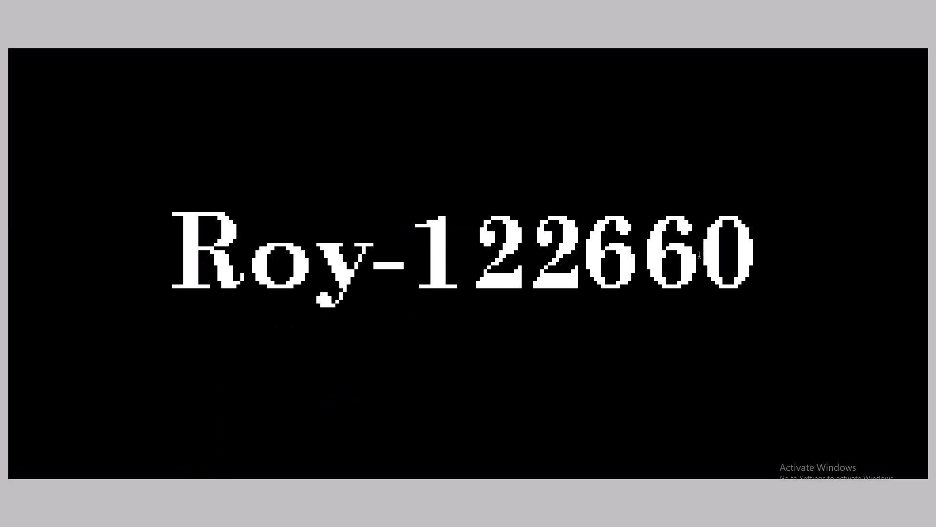
left_click_drag(699, 256, 746, 266)
key("1")
key("Return")
key("ctrl+s")
key("v")
key("f")
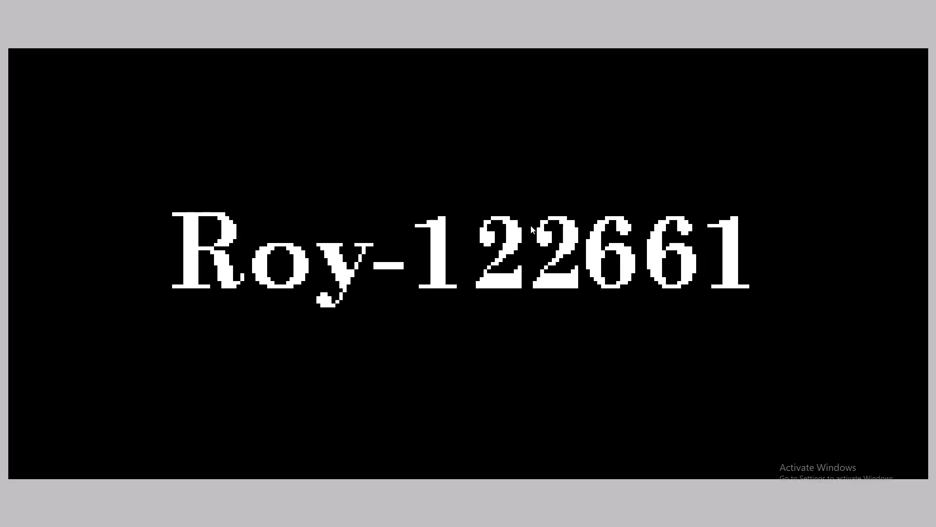
left_click_drag(111, 76, 234, 223)
left_click_drag(44, 45, 84, 95)
key("f")
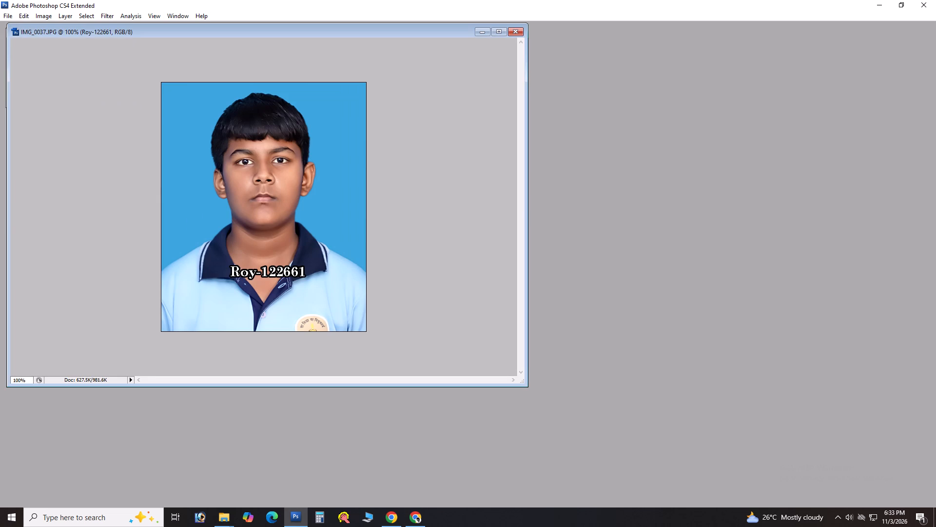
key("f")
key("f")
left_click_drag(376, 286, 337, 327)
key("ctrl+0")
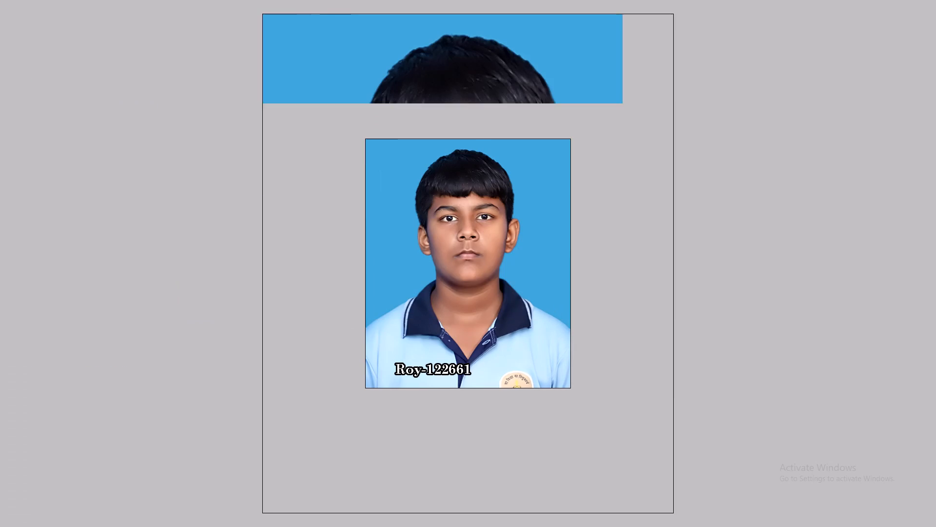
key("shift+Left")
key("shift+Left")
key("shift+Left")
key("shift+Down")
key("shift+Left")
key("shift+Down")
key("shift+Left")
key("shift+Left")
key("Up")
key("Up")
key("Right")
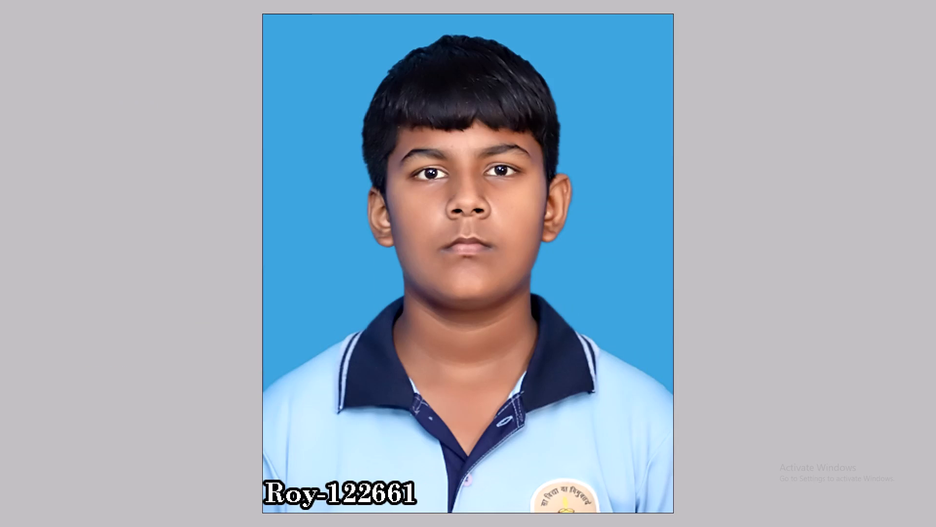
key("Right")
key("Right")
key("Right")
key("ctrl+shift+e")
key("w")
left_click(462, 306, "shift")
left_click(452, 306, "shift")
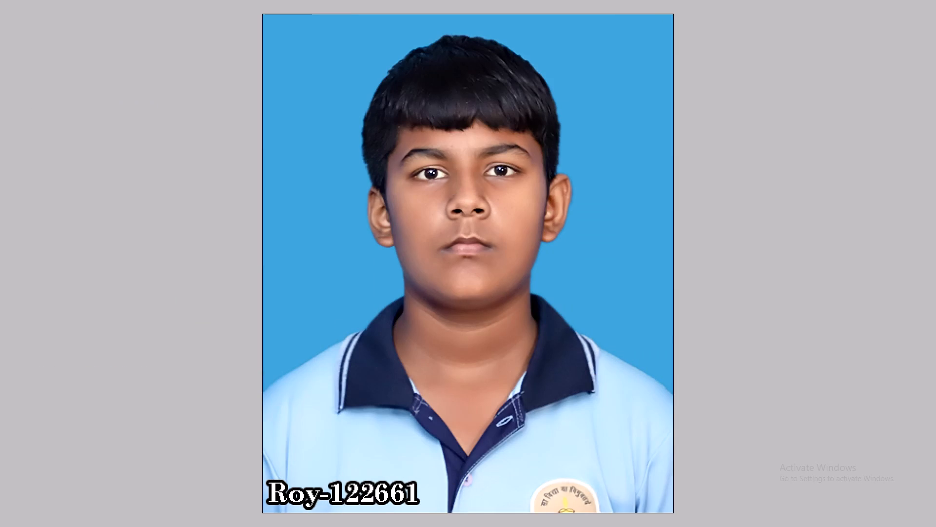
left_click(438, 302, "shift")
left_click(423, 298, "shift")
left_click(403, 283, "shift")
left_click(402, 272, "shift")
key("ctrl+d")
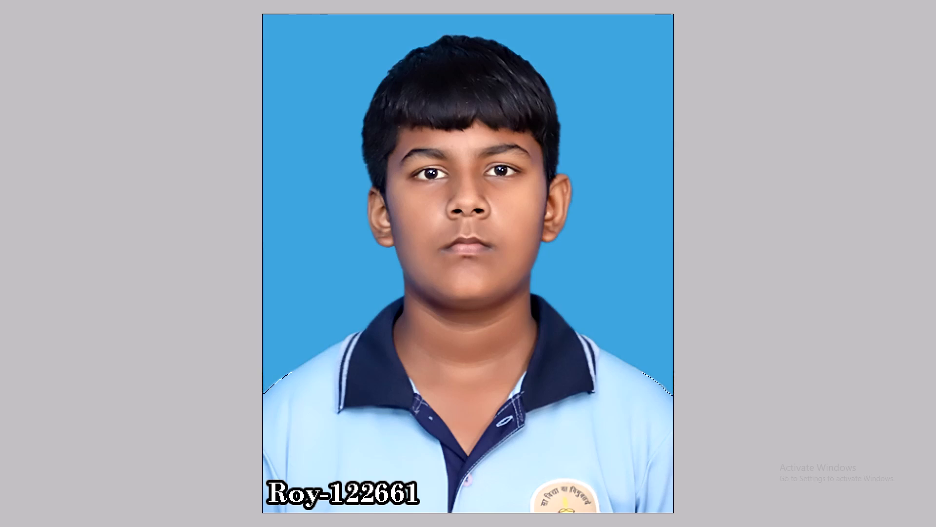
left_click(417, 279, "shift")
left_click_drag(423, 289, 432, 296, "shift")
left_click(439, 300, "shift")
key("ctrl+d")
Select the shadowed skin of the boy's neck and jaw with the Quick Selection tool, down to the collar.
left_click(445, 303, "shift")
left_click(440, 302, "shift")
left_click_drag(417, 295, 415, 285, "shift")
left_click(410, 268, "shift")
left_click_drag(409, 268, 409, 274, "shift")
left_click(411, 280, "shift")
left_click(475, 302, "shift")
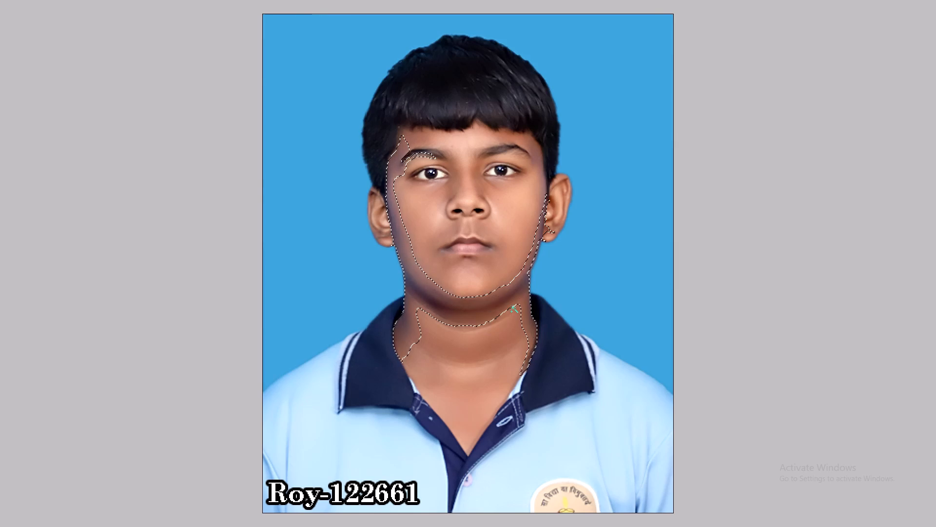
left_click(513, 307, "shift")
key("ctrl+alt+d")
key("Escape")
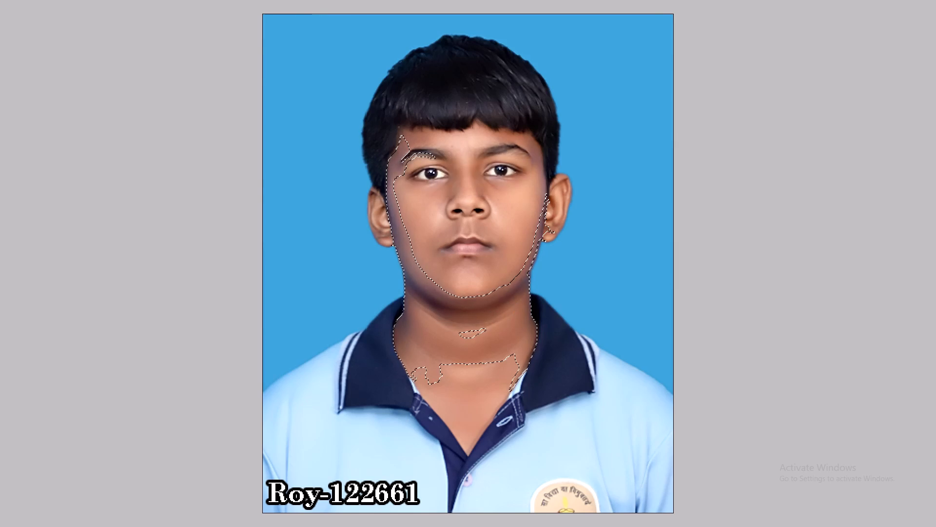
Feather the neck and jaw selection by 6 pixels, applying the feather four times.
key("ctrl+alt+d")
key("6")
key("Return")
key("ctrl+alt+d")
key("Return")
key("ctrl+alt+d")
key("Return")
key("ctrl+alt+d")
key("Return")
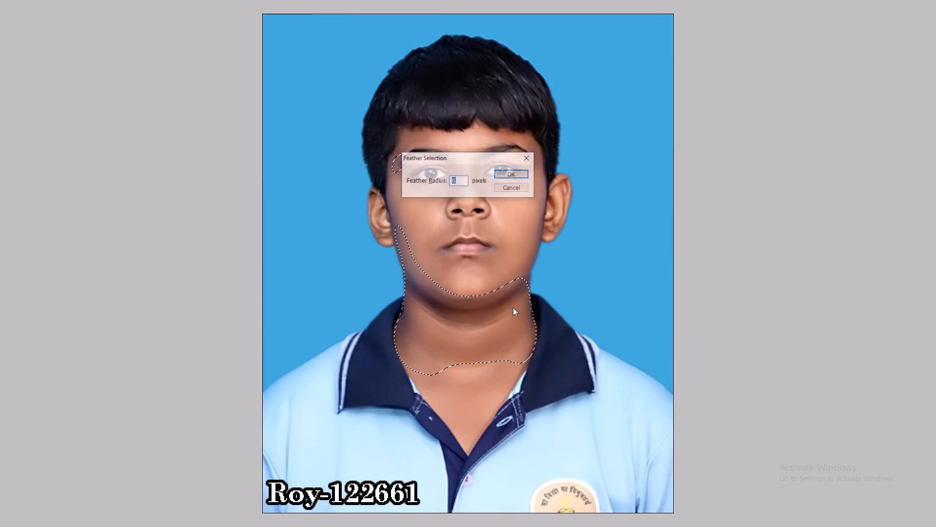
Brighten the feathered neck area with Levels by raising midtones and lowering the white input slightly, compare before and after, and deselect.
key("ctrl+l")
left_click_drag(769, 414, 803, 420)
scroll(808, 420, "up", 9)
key("Tab")
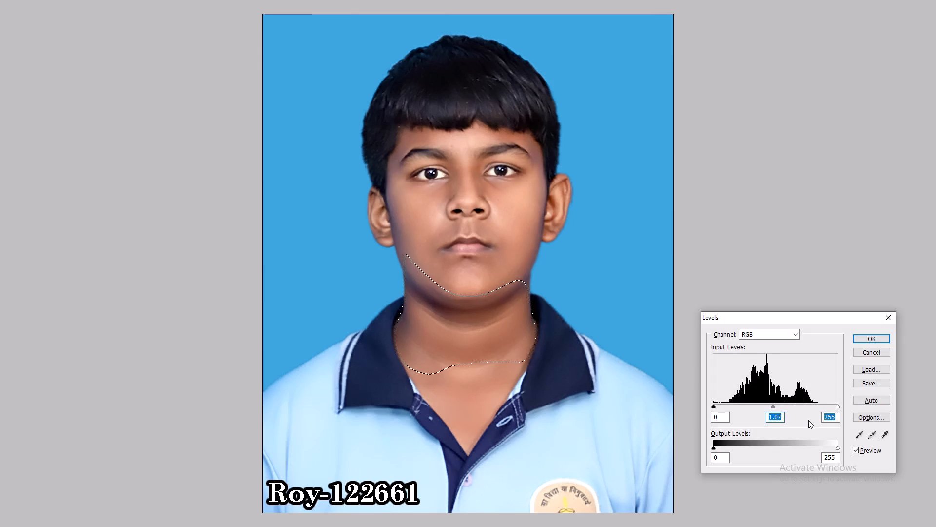
scroll(808, 420, "down", 14)
key("shift+Tab")
scroll(807, 420, "up", 4)
key("Tab")
scroll(807, 420, "down", 4)
key("shift+Tab")
key("shift+Tab")
scroll(807, 420, "up", 2)
key("Return")
key("ctrl+alt+z")
key("ctrl+z")
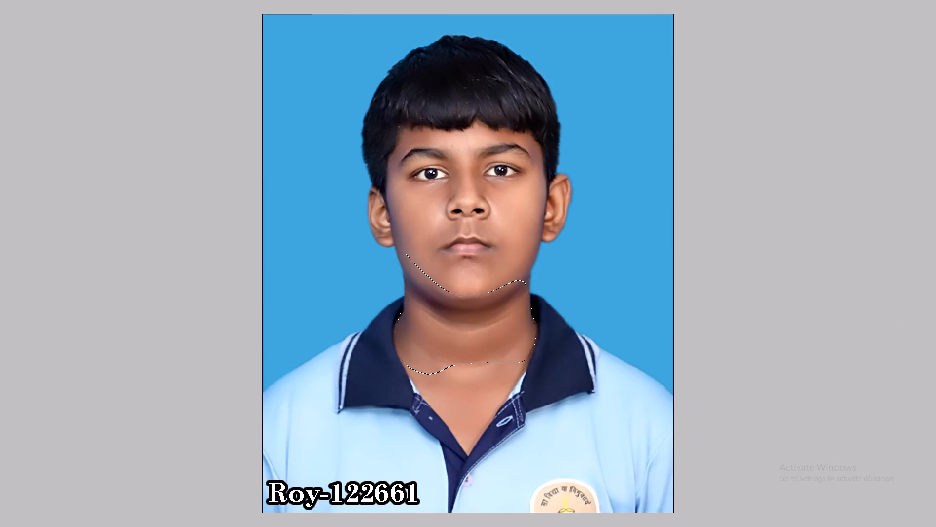
key("ctrl+d")
Merge the visible layers, apply an image adjustment to the whole portrait, and fade it to 30 percent.
key("ctrl+minus")
key("v")
key("ctrl+shift+e")
key("ctrl+minus")
key("alt+i")
key("alt+a")
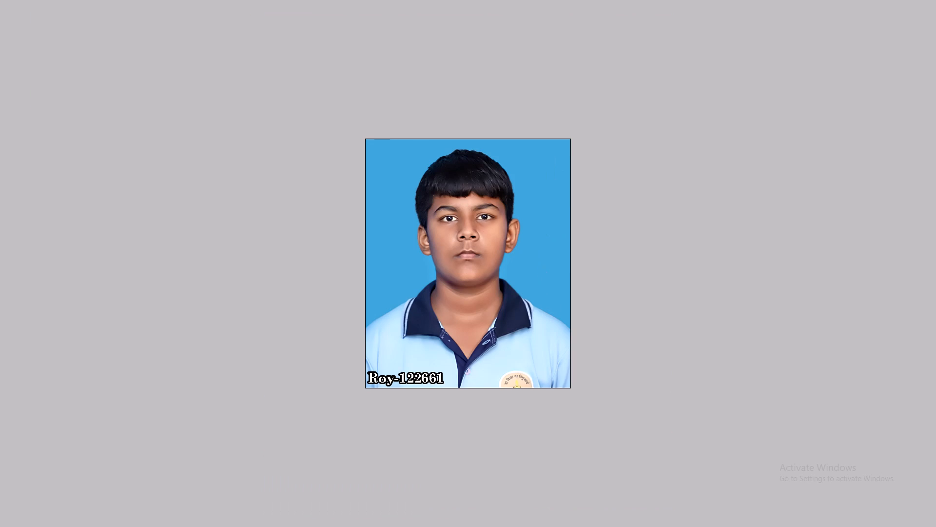
key("alt+x")
key("Return")
key("ctrl+shift+f")
type("30")
key("Return")
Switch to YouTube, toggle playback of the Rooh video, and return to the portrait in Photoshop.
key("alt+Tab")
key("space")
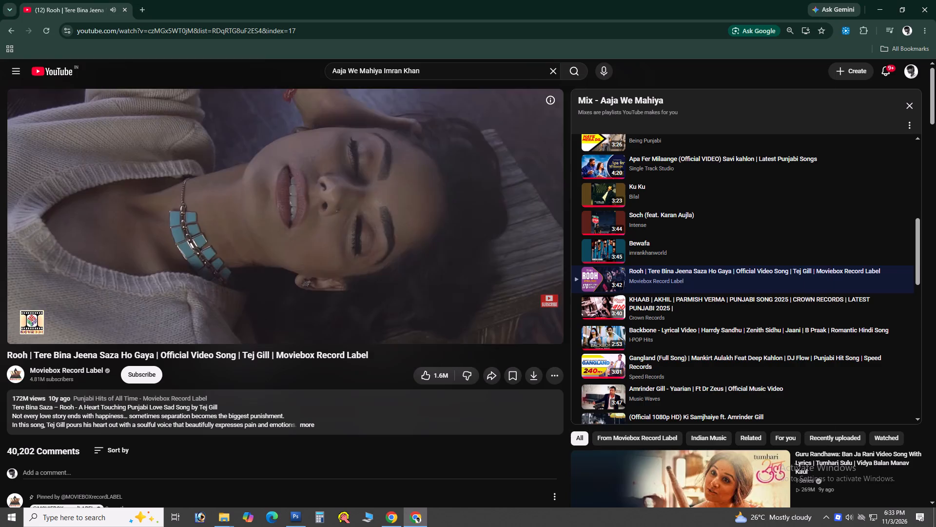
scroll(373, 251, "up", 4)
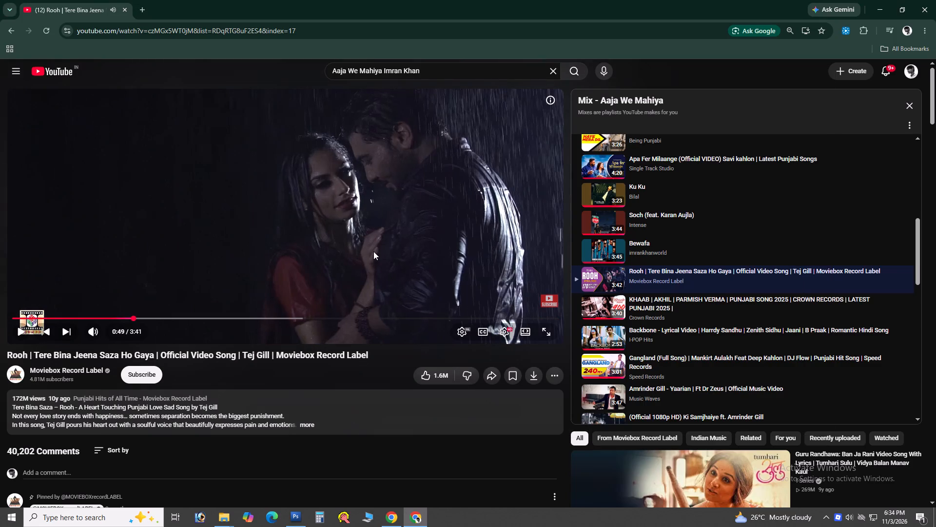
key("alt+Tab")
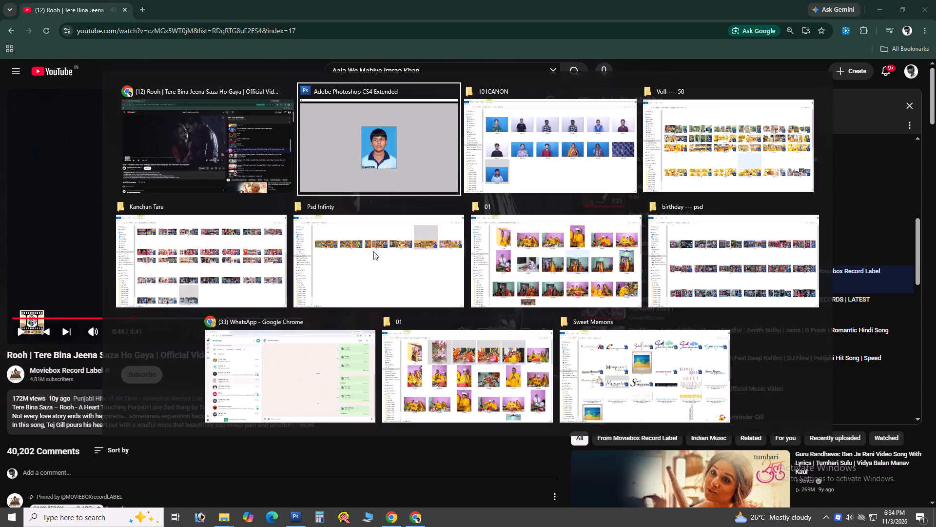
key("ctrl+shift+e")
key("ctrl+shift+s")
left_click(34, 76)
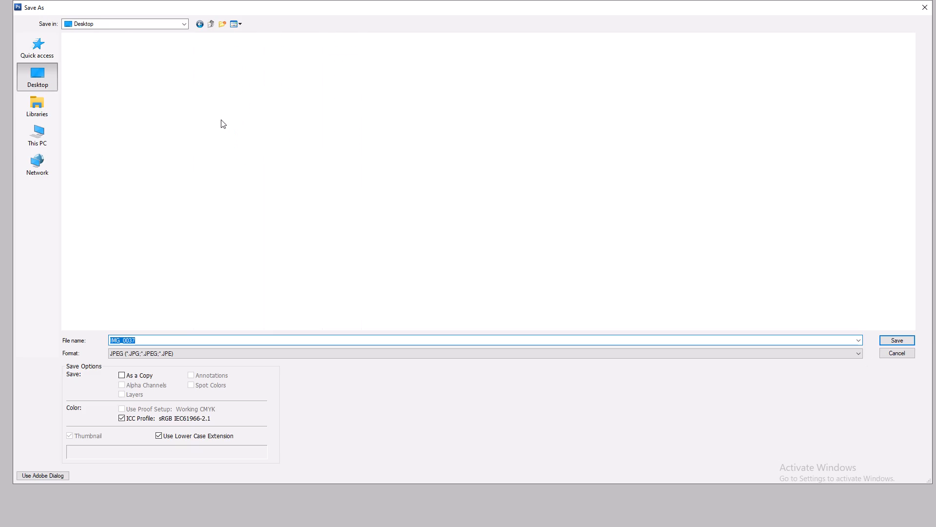
scroll(330, 191, "down", 9)
double_click(386, 167)
left_click(386, 167)
key("End")
key("End")
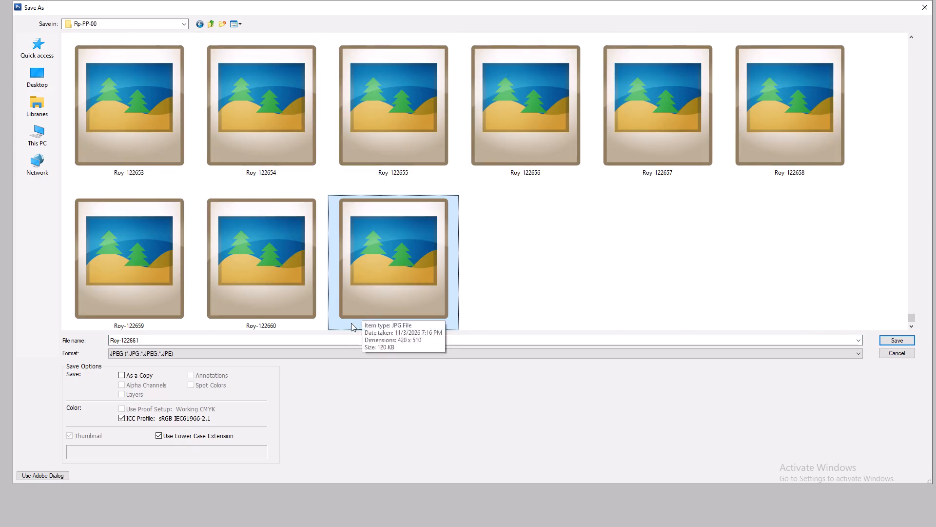
key("End")
key("End")
left_click(349, 338)
key("Right")
key("BackSpace")
key("2")
key("Return")
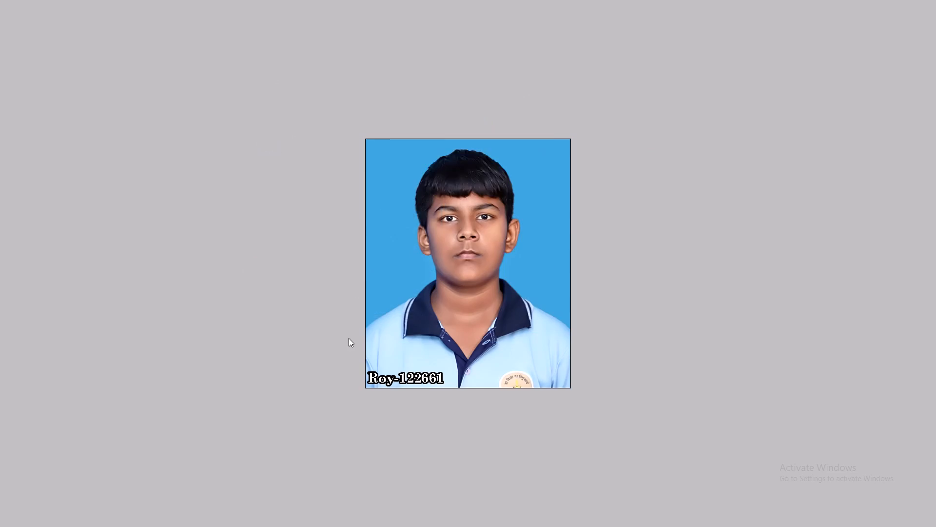
key("Return")
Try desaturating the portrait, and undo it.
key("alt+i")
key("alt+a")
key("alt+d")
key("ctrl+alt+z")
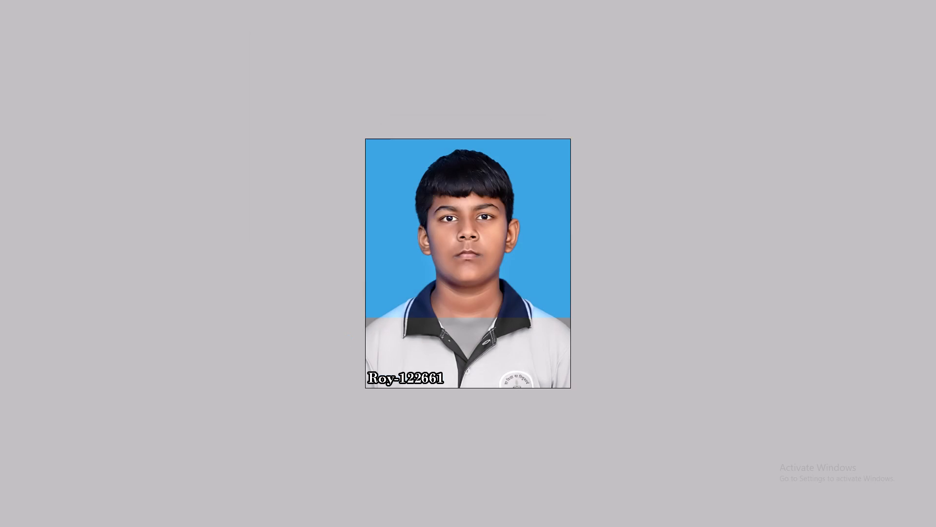
Generate the print sheet of eight rotated, black-bordered copies of the portrait with the recorded action, and check it closely.
key("F8")
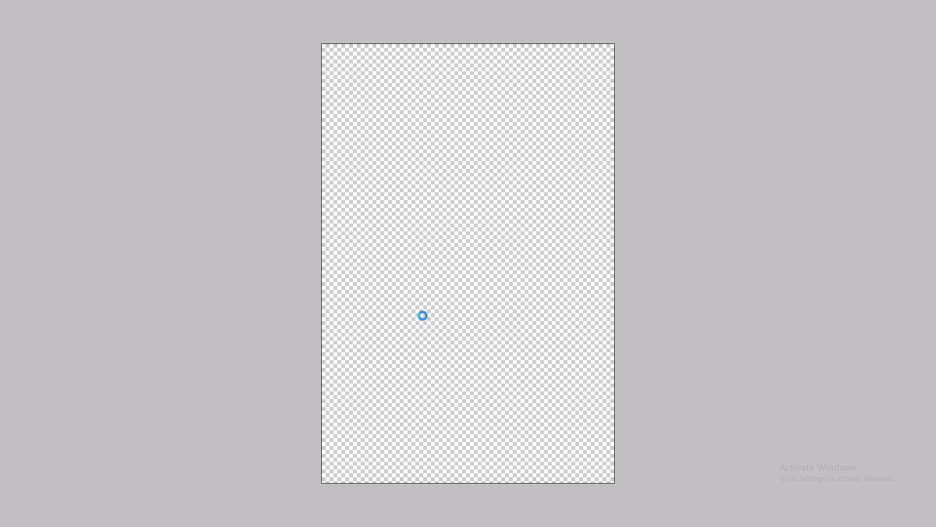
key("ctrl+0")
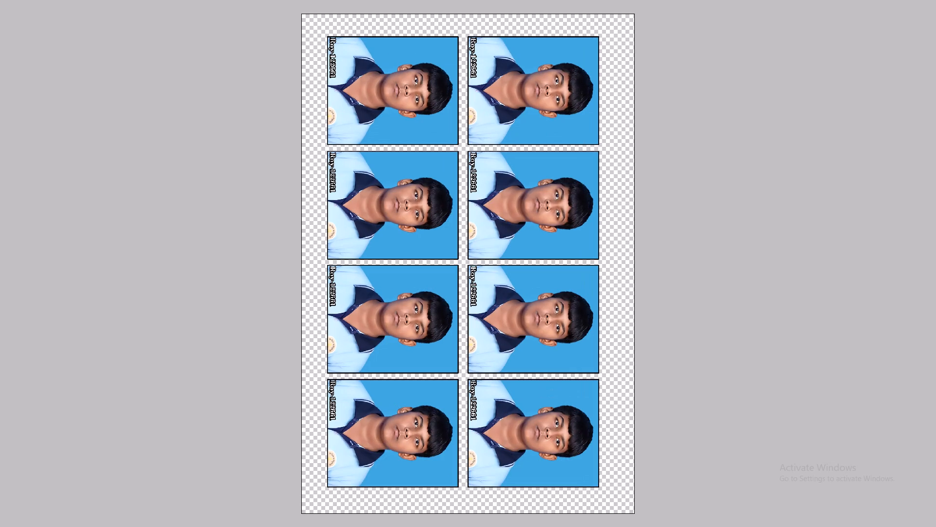
key("ctrl+0")
key("ctrl+plus")
key("ctrl+plus")
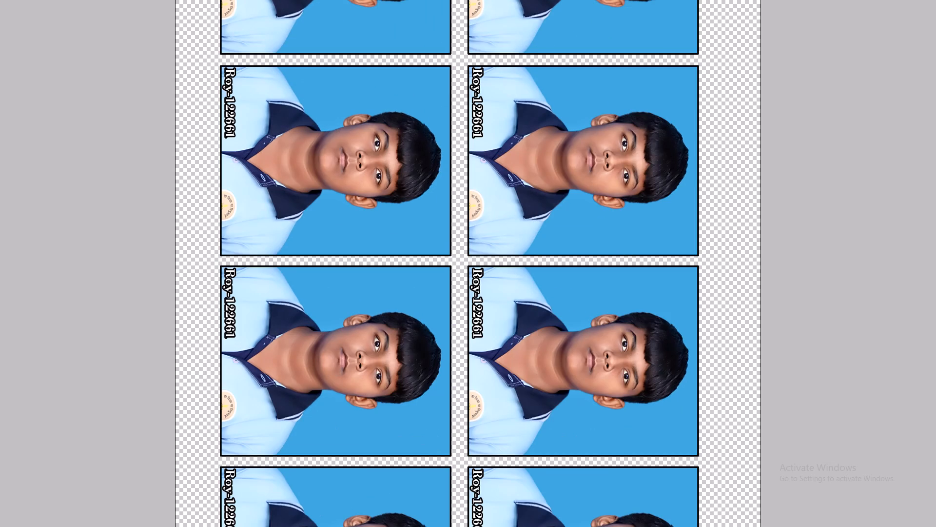
key("ctrl+0")
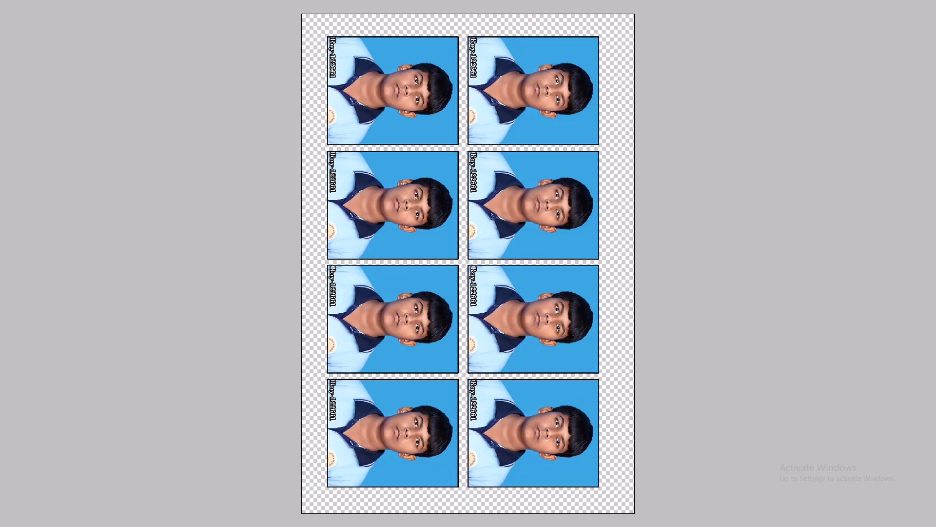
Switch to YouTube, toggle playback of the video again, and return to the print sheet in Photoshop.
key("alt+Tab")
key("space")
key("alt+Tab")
Shift the print sheet's highlights slightly toward blue with Color Balance, and compare before and after.
key("ctrl+plus")
key("ctrl+plus")
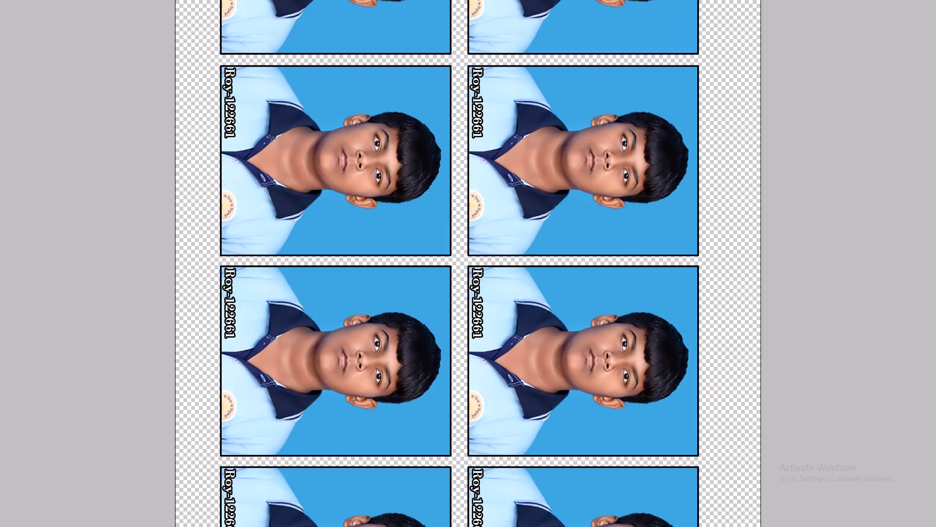
key("ctrl+alt+s")
key("Escape")
key("ctrl+b")
left_click(822, 405)
left_click(800, 379)
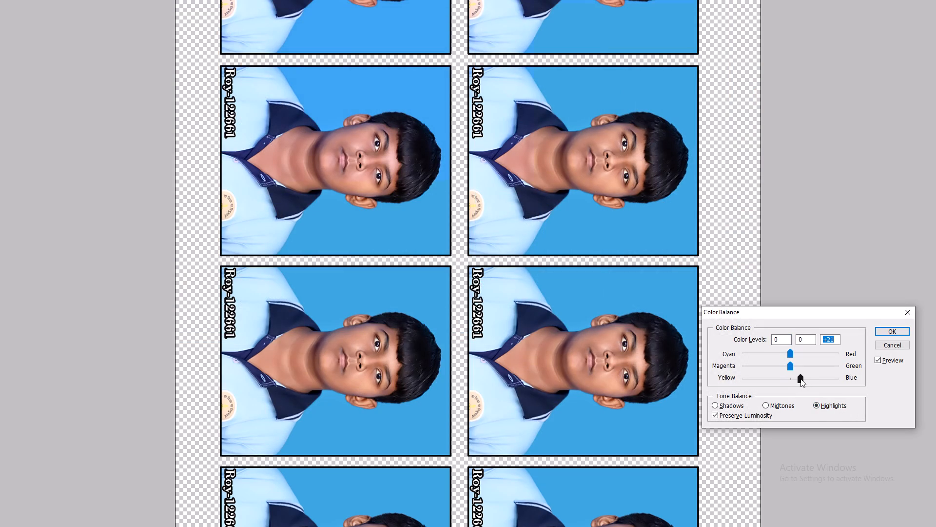
scroll(800, 379, "down", 13)
key("Return")
key("ctrl+alt+z")
key("ctrl+z")
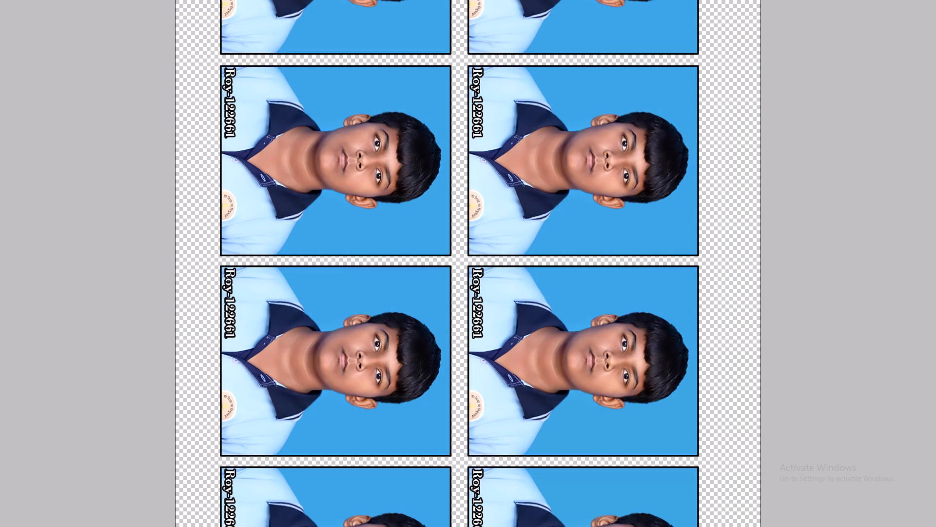
Save a JPEG copy of the print sheet at quality 12 over the file named + in the A--Final Print Data folder.
key("ctrl+alt+s")
left_click(16, 79)
left_click(58, 76)
scroll(480, 255, "down", 6)
double_click(263, 194)
scroll(562, 268, "down", 5)
left_click(616, 207)
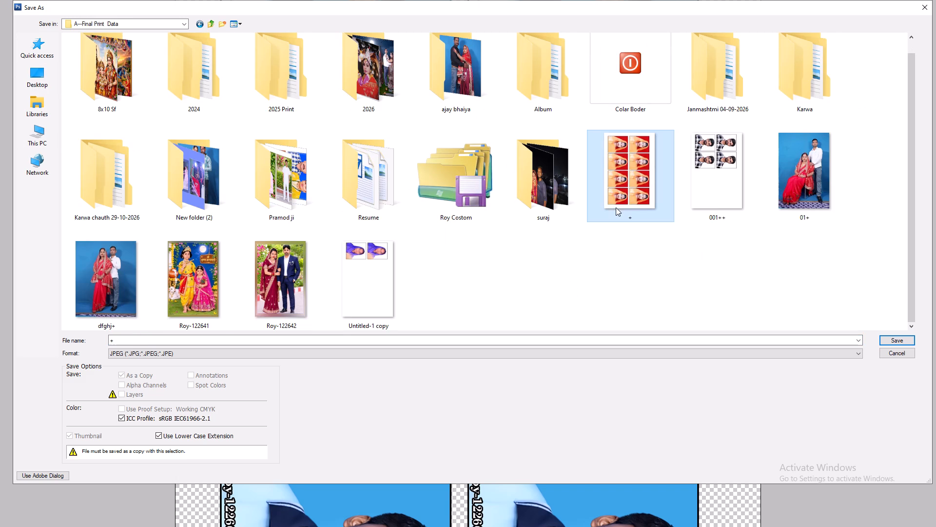
key("Return")
key("Tab")
key("Return")
key("Return")
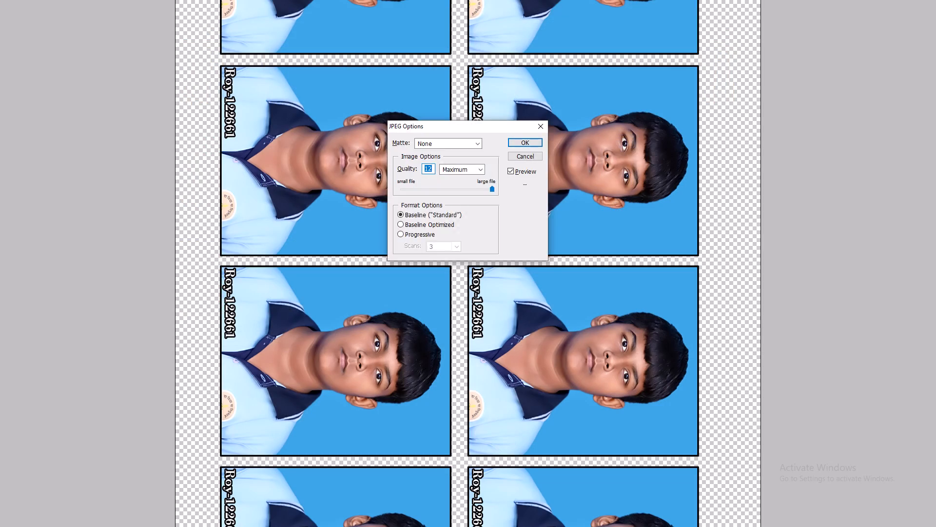
Close the eight-photo print sheet without saving it.
key("ctrl+w")
key("Tab")
key("Tab")
key("Tab")
key("Tab")
key("Return")
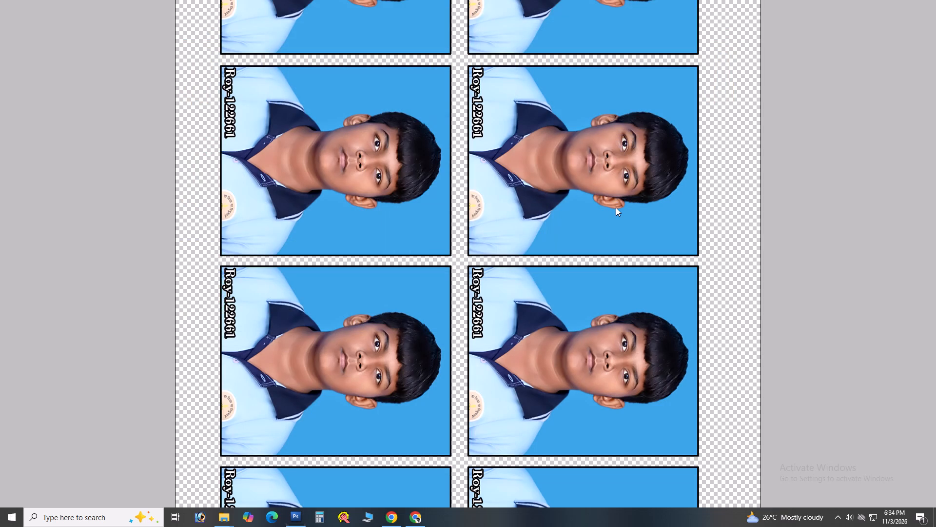
key("ctrl+w")
key("Escape")
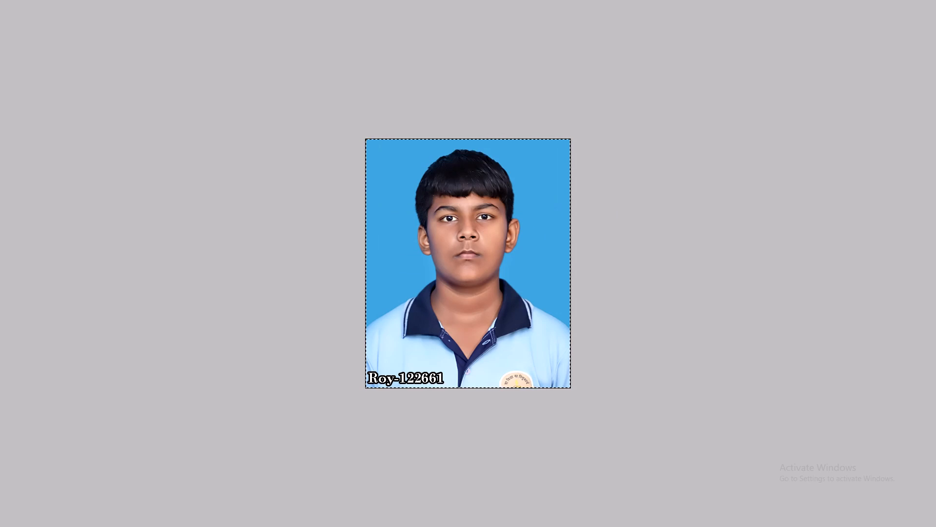
Deselect the portrait, apply a Color Balance adjustment to it, and save the file.
key("ctrl+d")
key("alt+i")
key("alt+a")
key("alt+b")
key("Return")
key("ctrl+s")
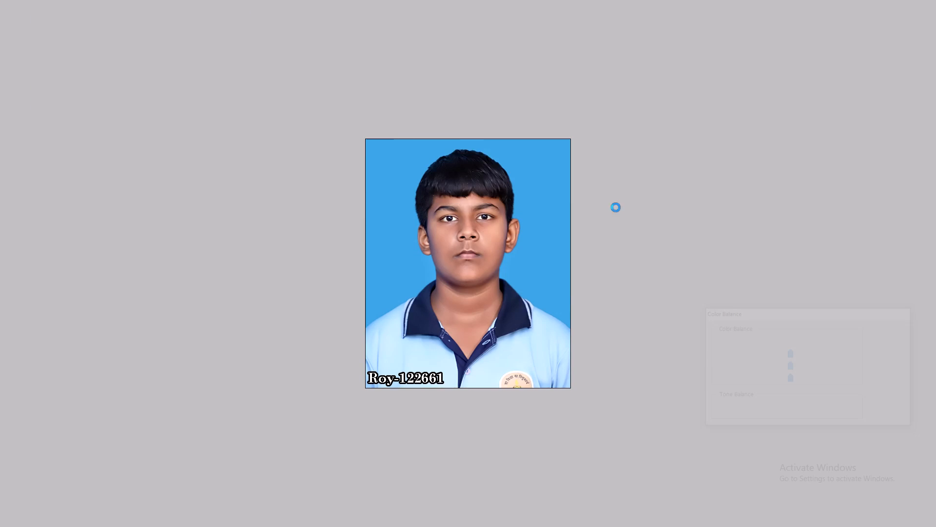
Close the portrait and the remaining open document, and show the Windows desktop.
key("ctrl+w")
key("ctrl+0")
key("ctrl+w")
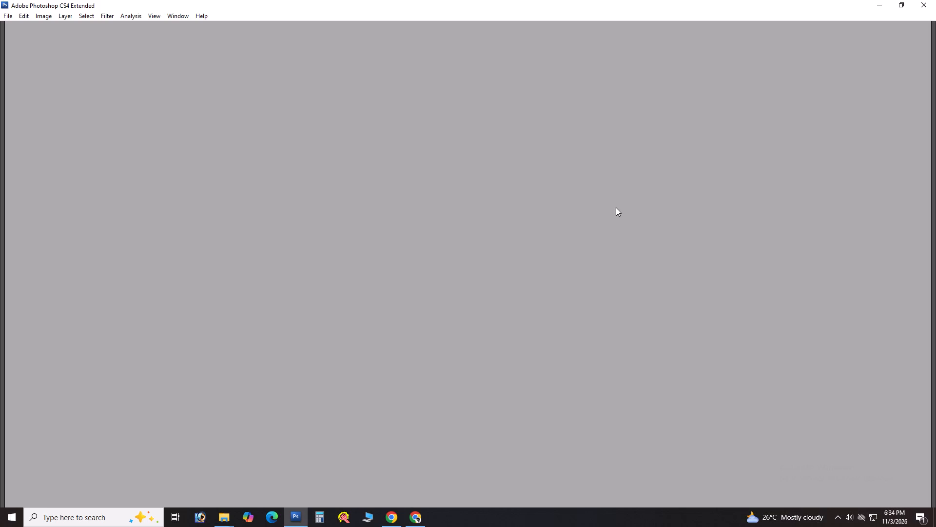
key("super+d")
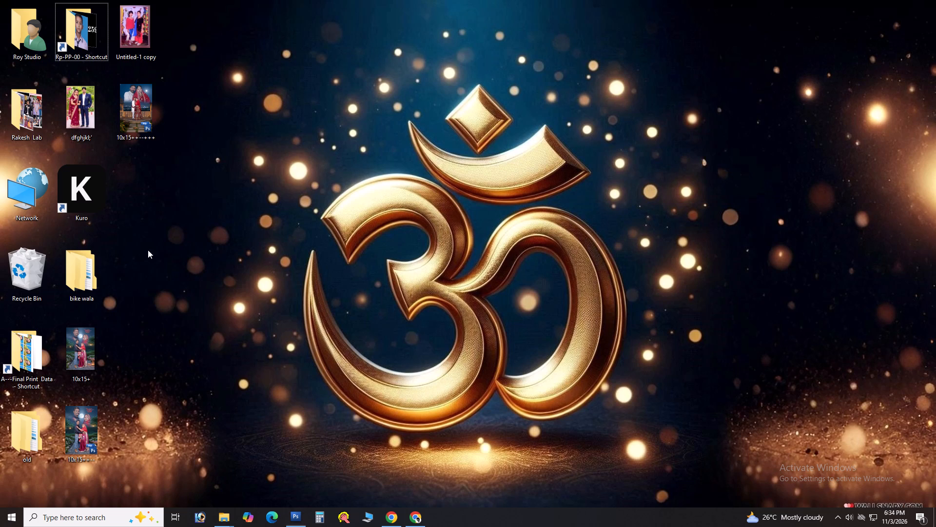
Open the Rp-PP-00 folder from the desktop in a maximized window and go to its last photos.
triple_click(85, 45)
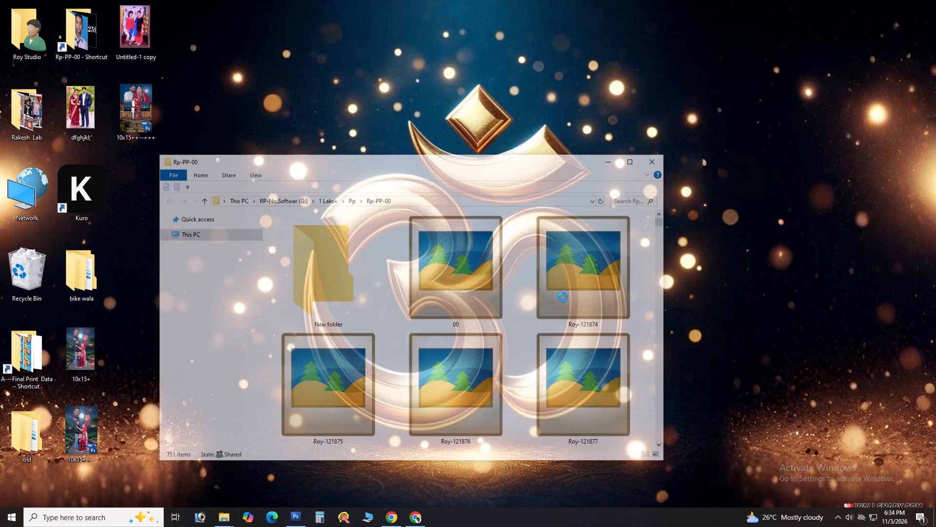
left_click(563, 297)
left_click(635, 160)
key("End")
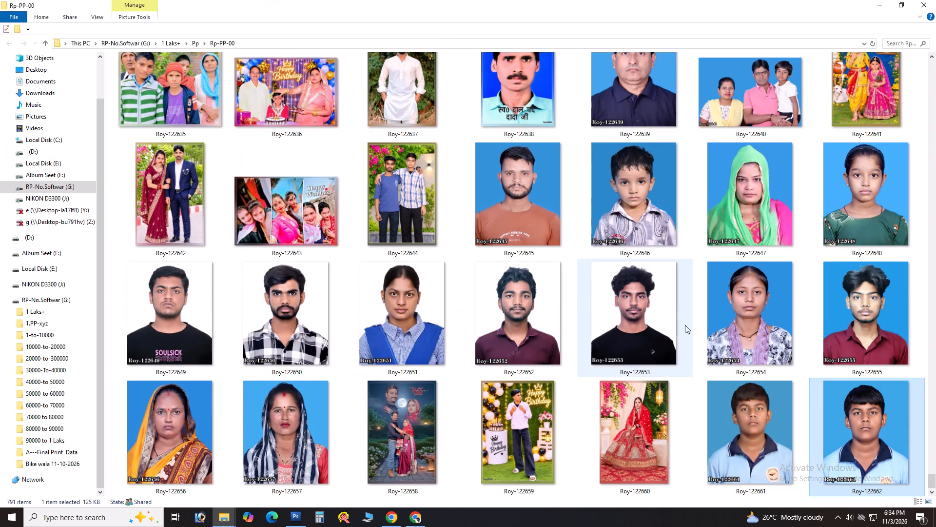
Copy the file name of the schoolboy portrait Roy-122661, after comparing it with Roy-122662, and delete Roy-122661.
scroll(713, 366, "down", 9)
left_click(767, 451)
scroll(767, 451, "down", 9)
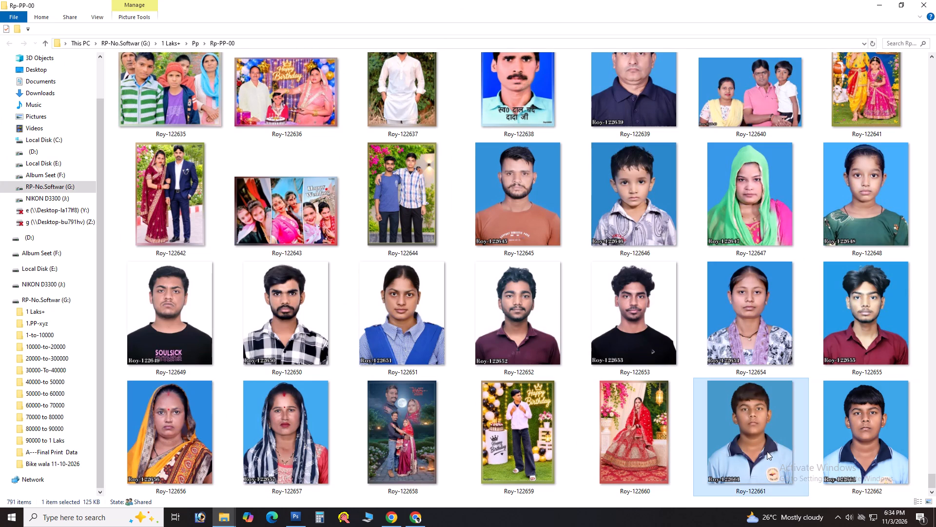
left_click(850, 460)
scroll(833, 465, "down", 6)
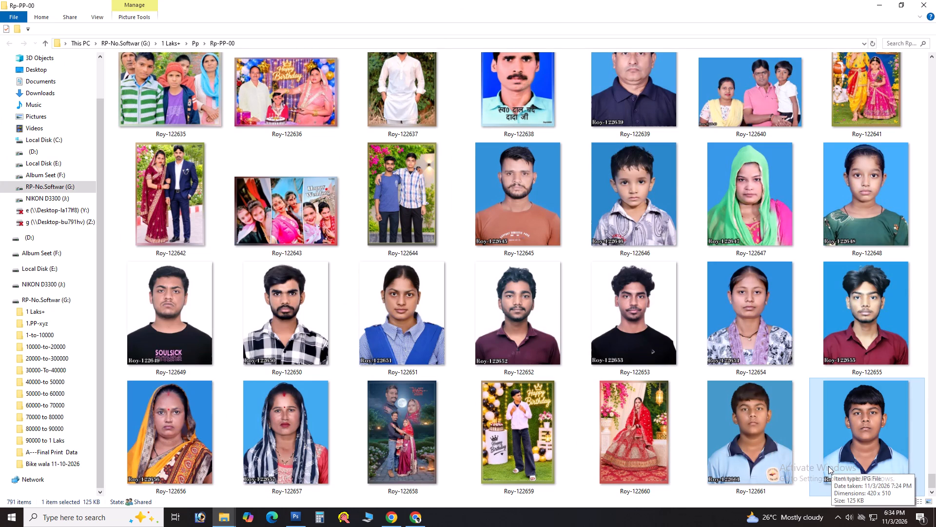
left_click(784, 453)
key("F2")
key("ctrl+c")
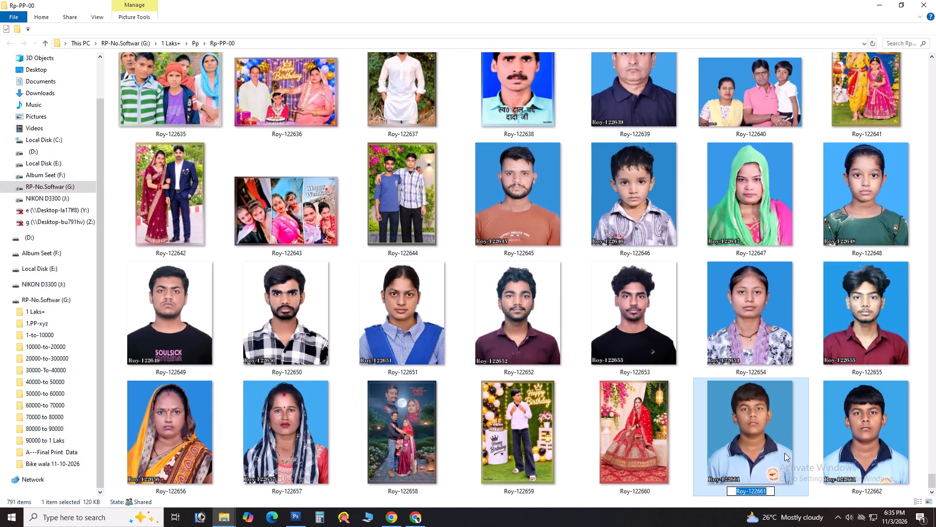
left_click(873, 467)
left_click(775, 450)
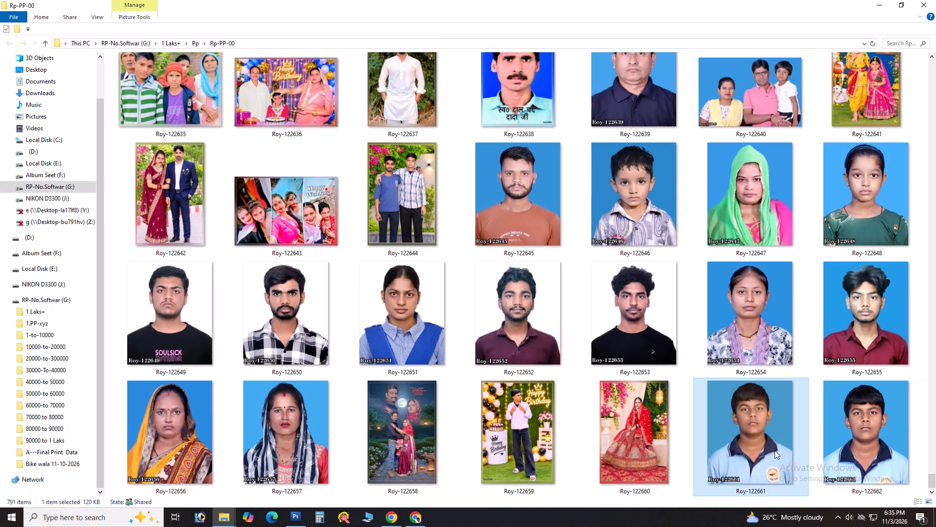
key("Delete")
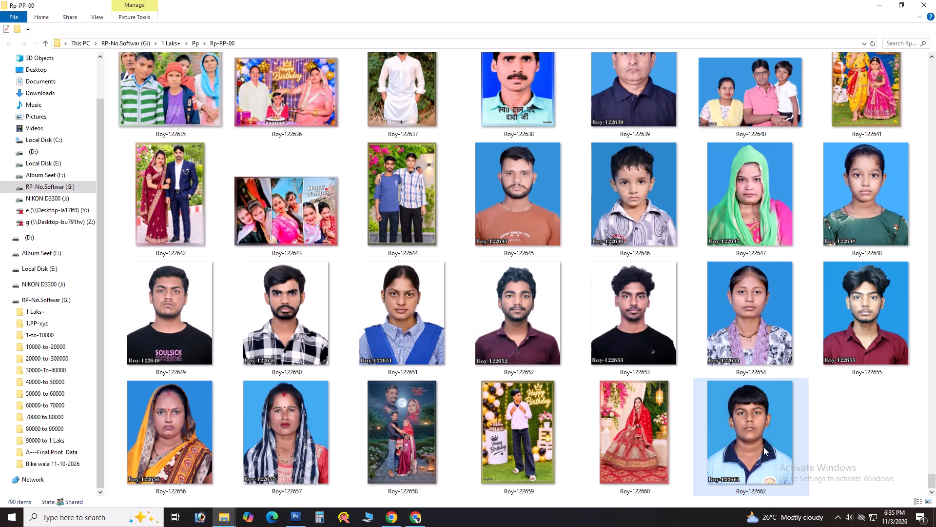
Rename the remaining schoolboy portrait Roy-122662 as Roy-122661 using the copied name.
left_click(758, 446)
key("F2")
key("ctrl+v")
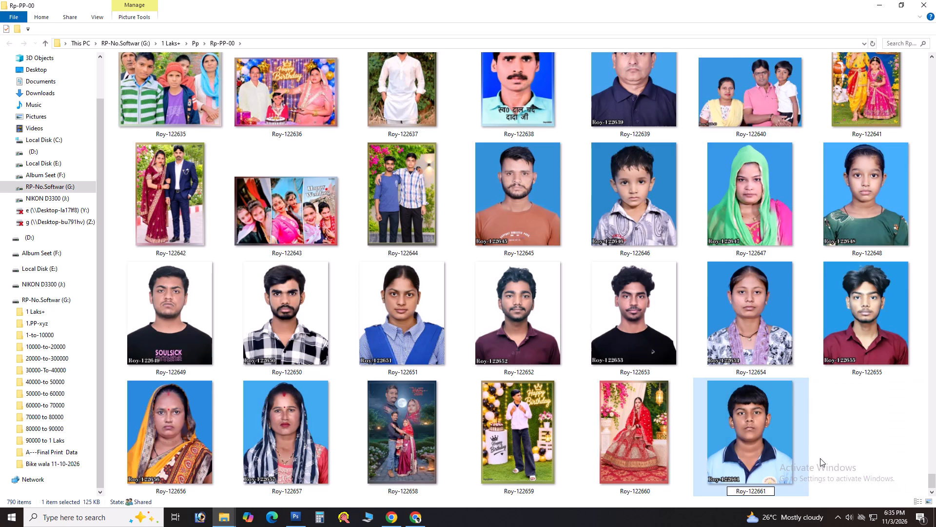
key("Return")
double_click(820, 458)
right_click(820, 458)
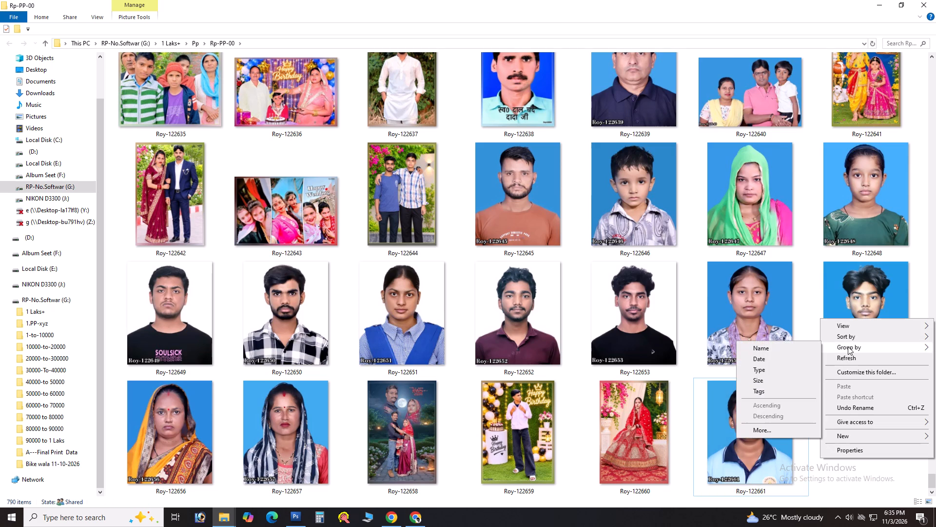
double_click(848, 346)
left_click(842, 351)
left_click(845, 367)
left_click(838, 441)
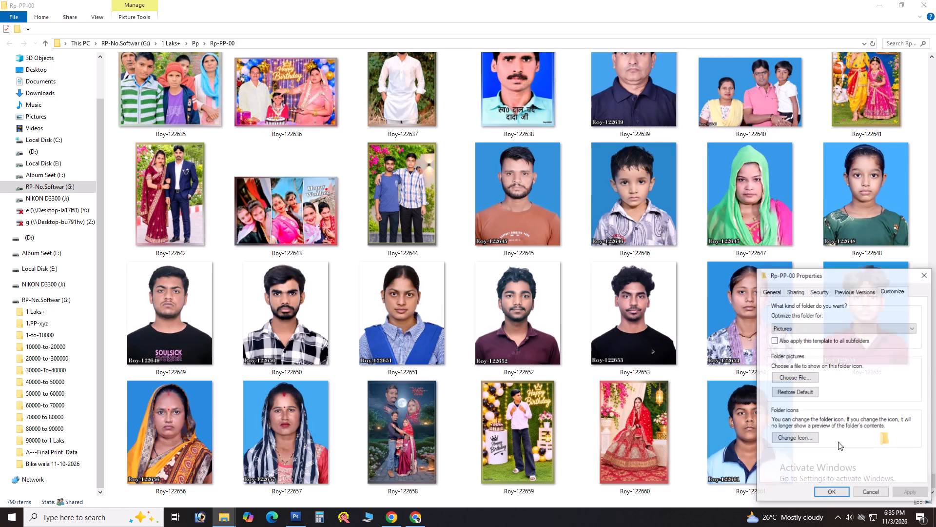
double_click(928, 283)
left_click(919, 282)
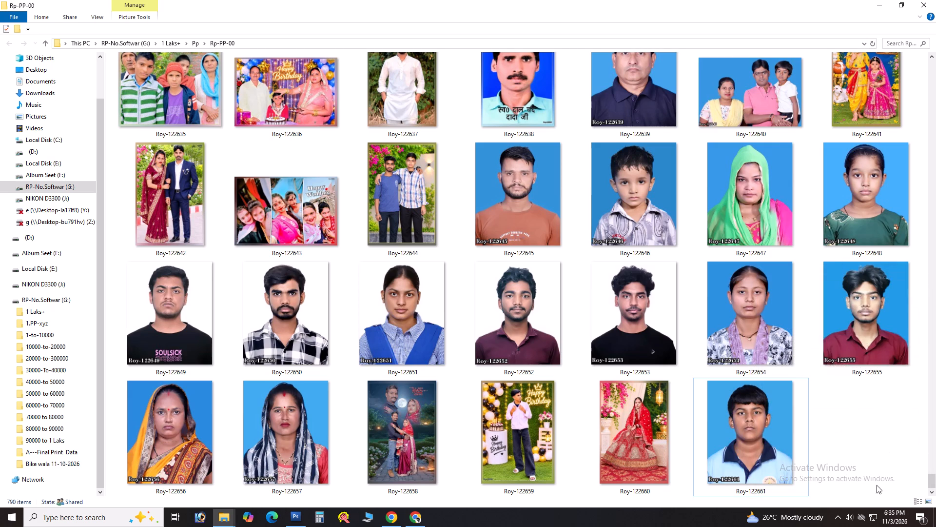
Refresh the Rp-PP-00 folder and select its last photo.
left_click(877, 485)
left_click(837, 474)
right_click(837, 474)
left_click(845, 378)
key("End")
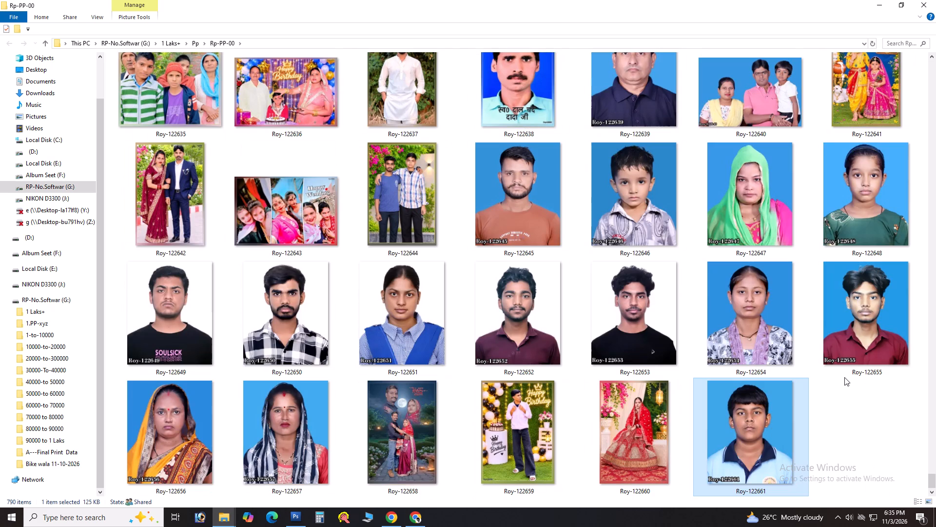